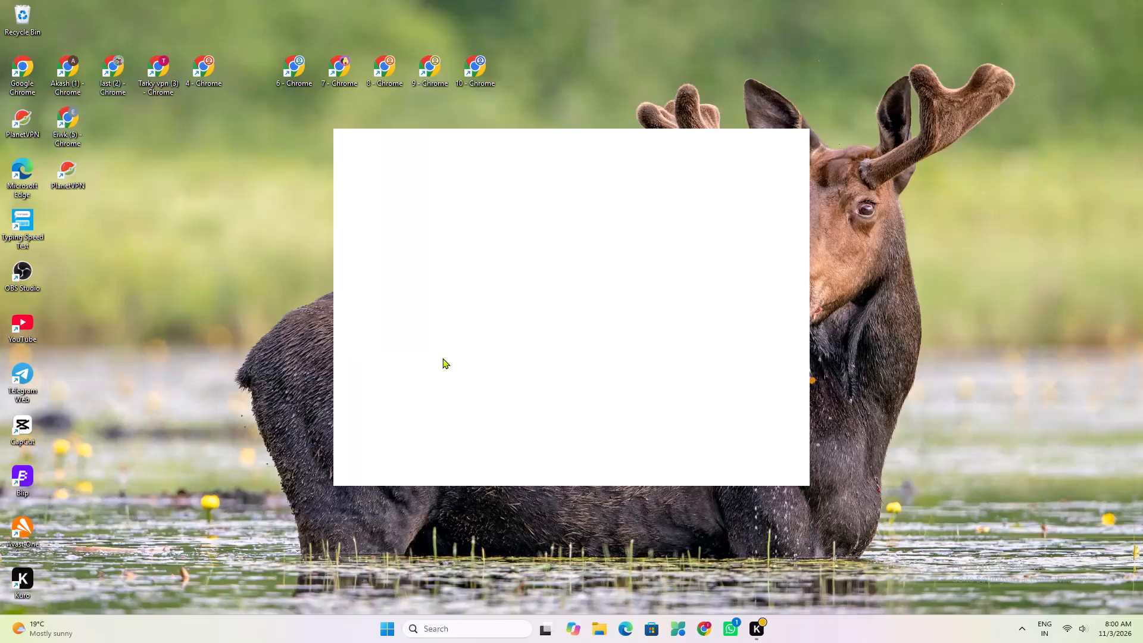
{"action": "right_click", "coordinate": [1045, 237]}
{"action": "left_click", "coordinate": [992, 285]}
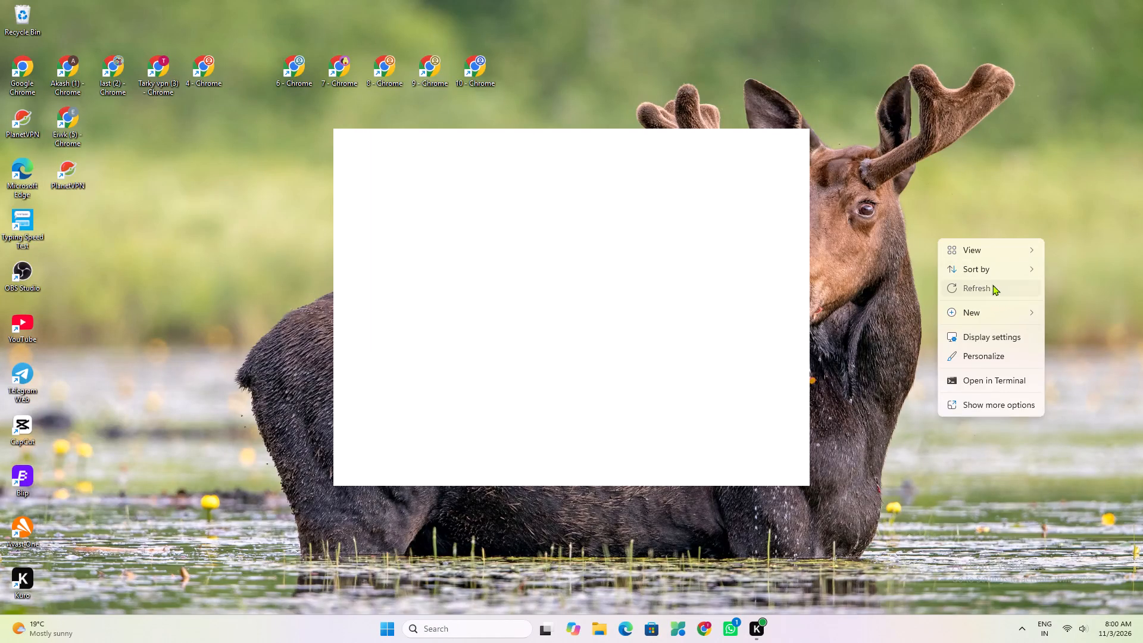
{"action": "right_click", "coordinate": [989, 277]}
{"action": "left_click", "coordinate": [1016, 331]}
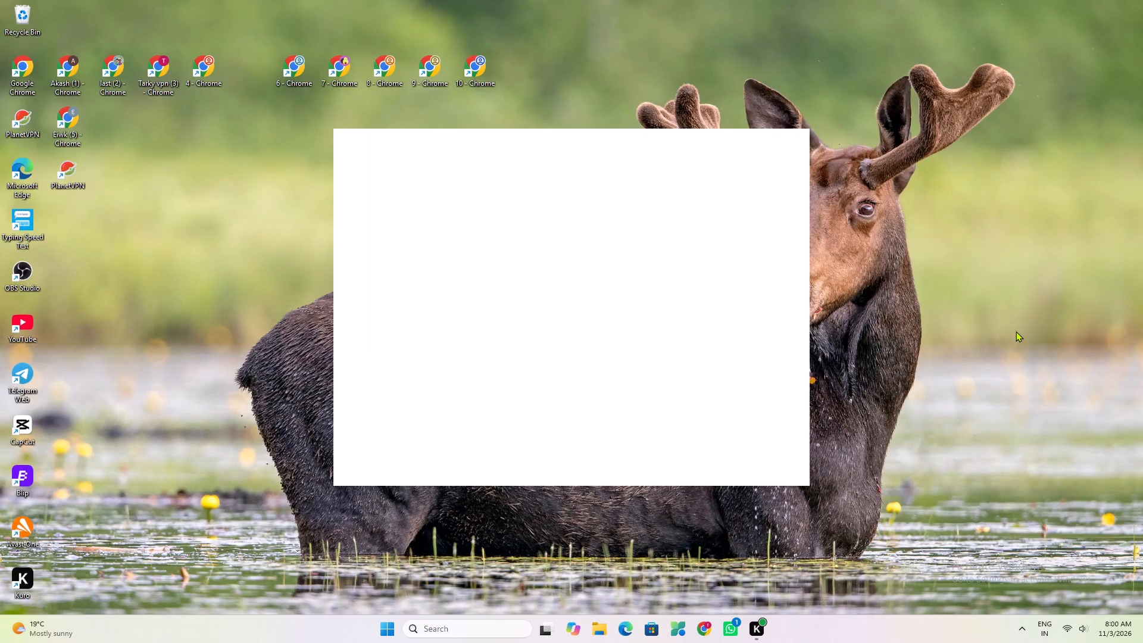
Launch the CapCut video editor from the desktop.
{"action": "double_click", "coordinate": [13, 426]}
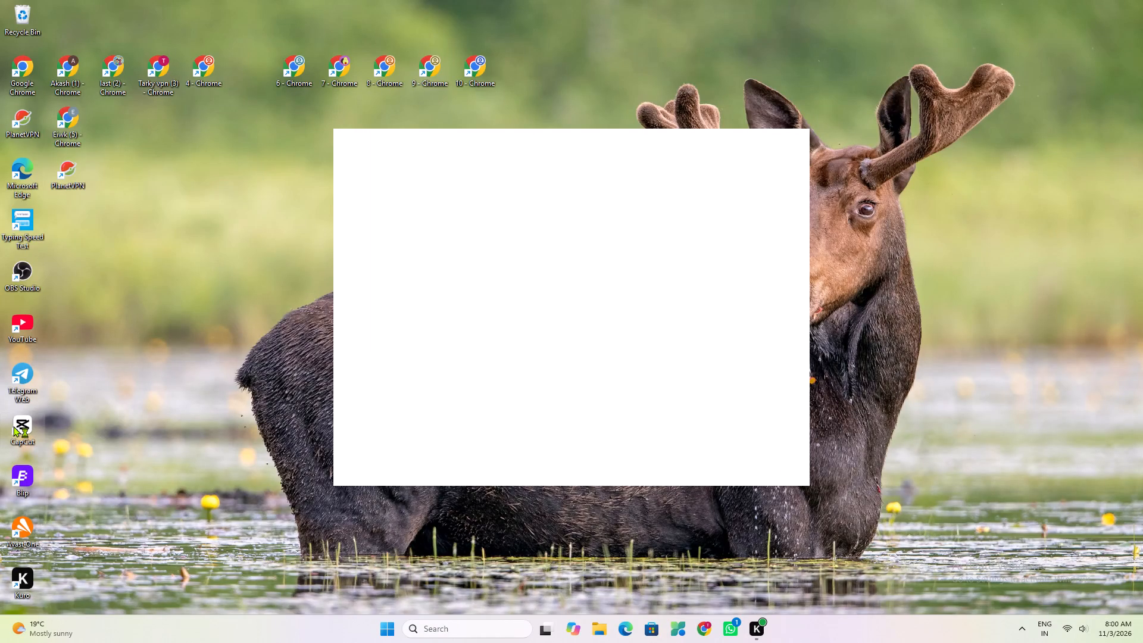
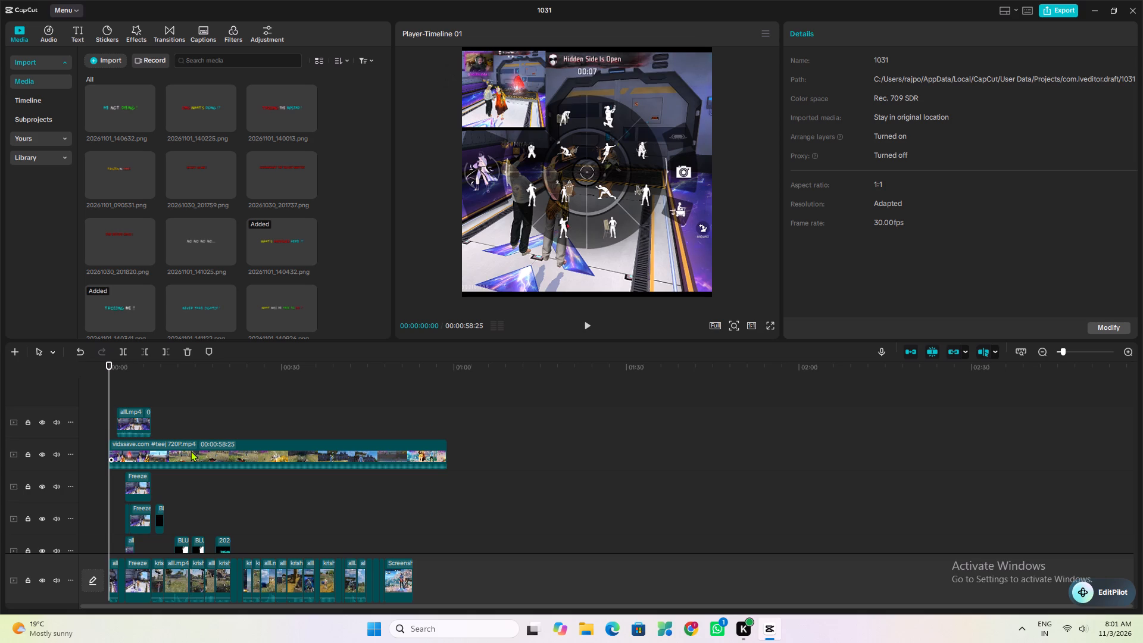
Play the timeline's opening seconds repeatedly to review the countdown section with the freeze-frame clips.
{"action": "key", "text": "space"}
{"action": "scroll", "coordinate": [157, 473], "scroll_direction": "down", "scroll_amount": 3}
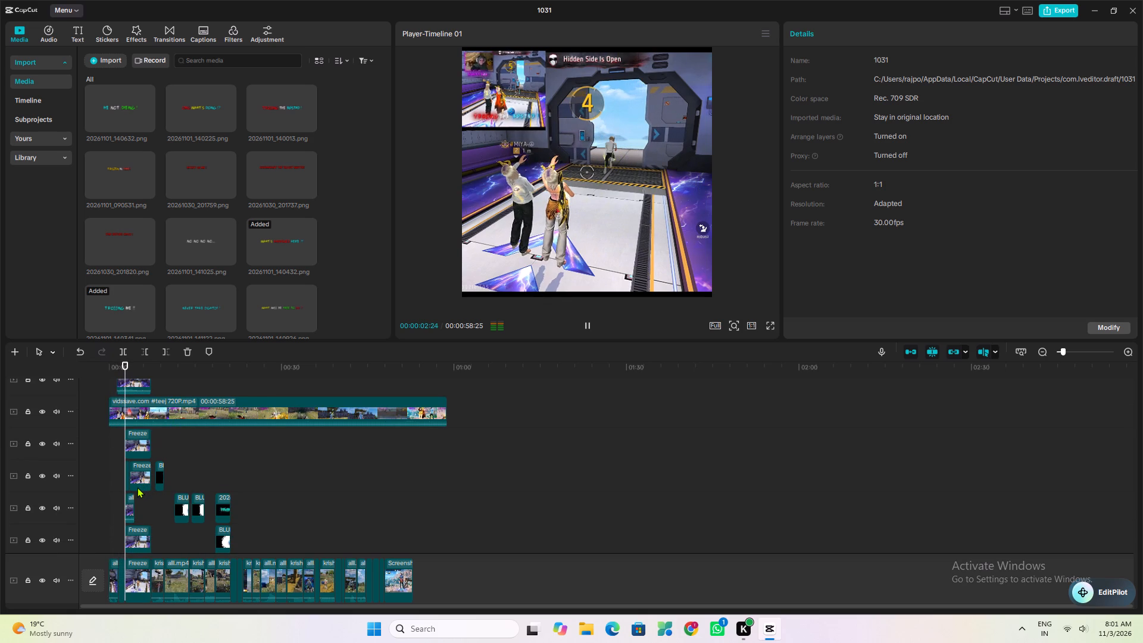
{"action": "key", "text": "space"}
{"action": "key", "text": "space"}
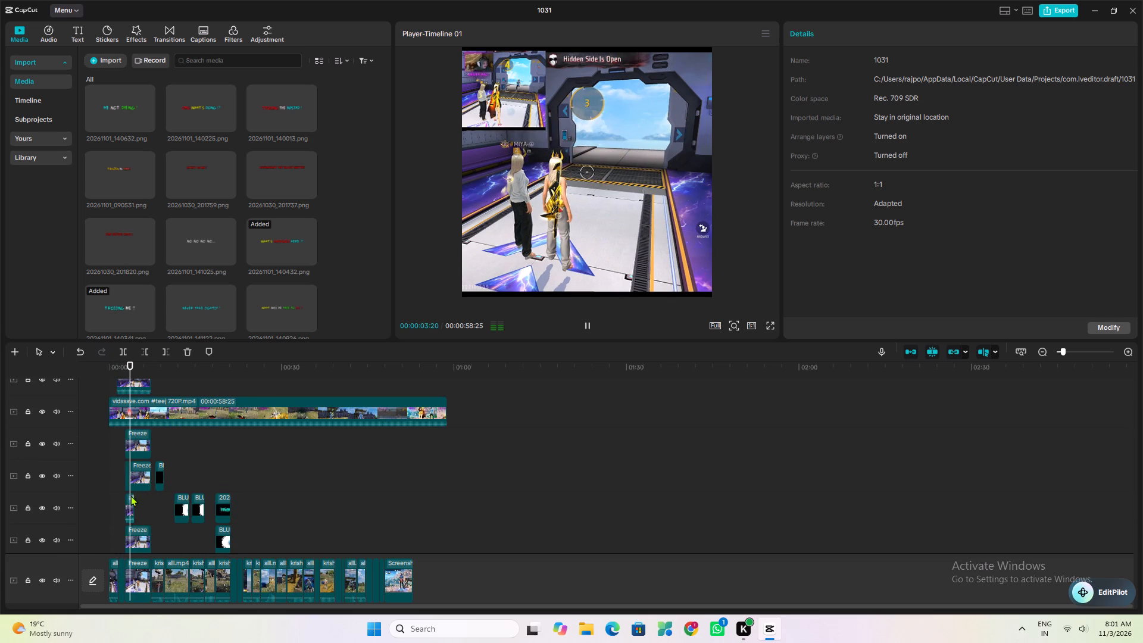
{"action": "key", "text": "space"}
{"action": "key", "text": "space"}
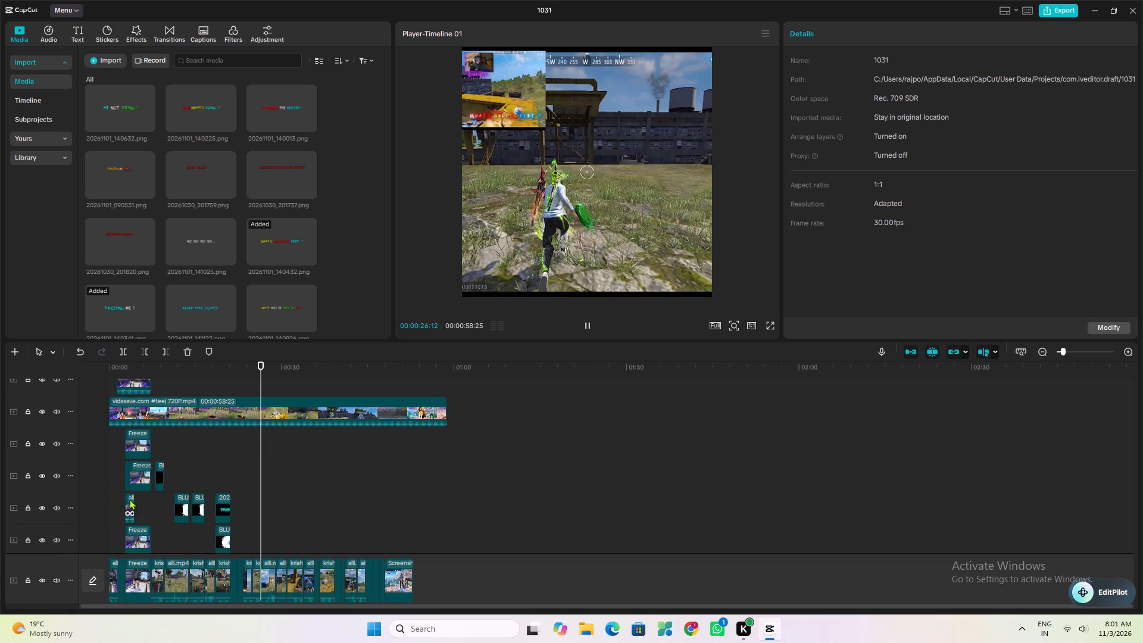
{"action": "left_click", "coordinate": [114, 499]}
{"action": "left_click", "coordinate": [139, 505]}
{"action": "key", "text": "space"}
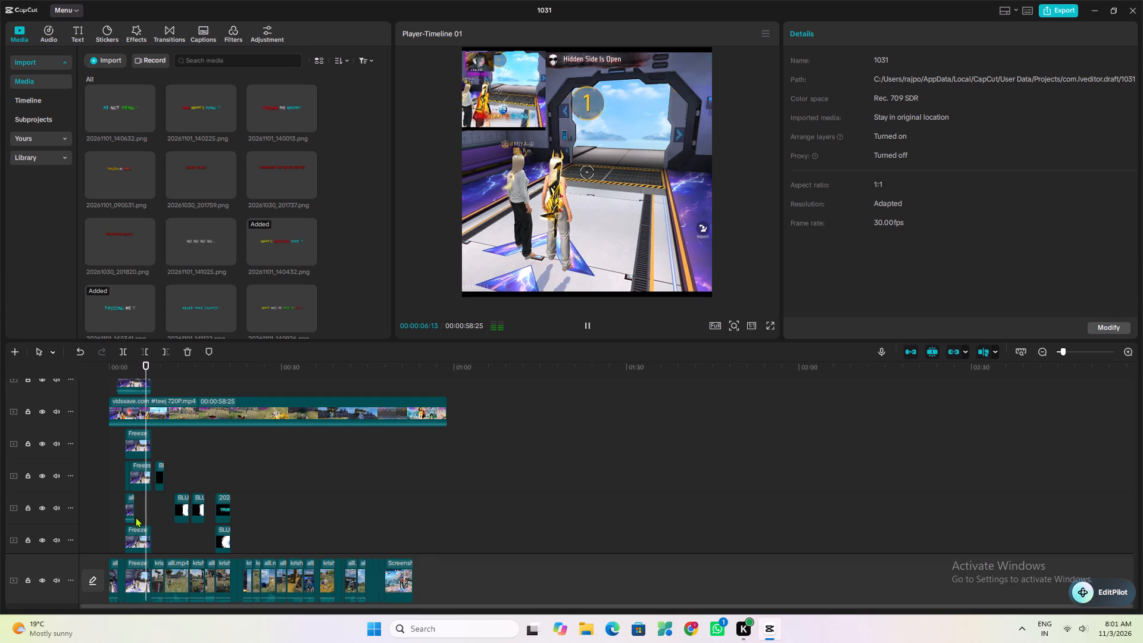
{"action": "left_click", "coordinate": [144, 509]}
{"action": "left_click", "coordinate": [140, 509]}
{"action": "left_click", "coordinate": [140, 509]}
{"action": "key", "text": "space"}
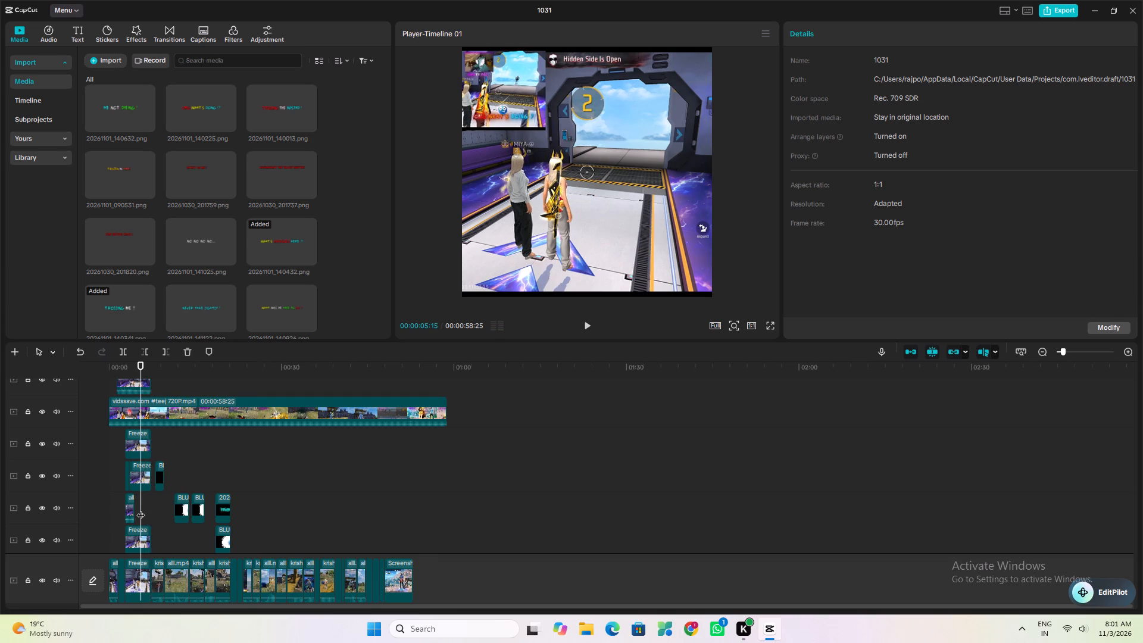
{"action": "key", "text": "space"}
{"action": "left_click", "coordinate": [135, 511]}
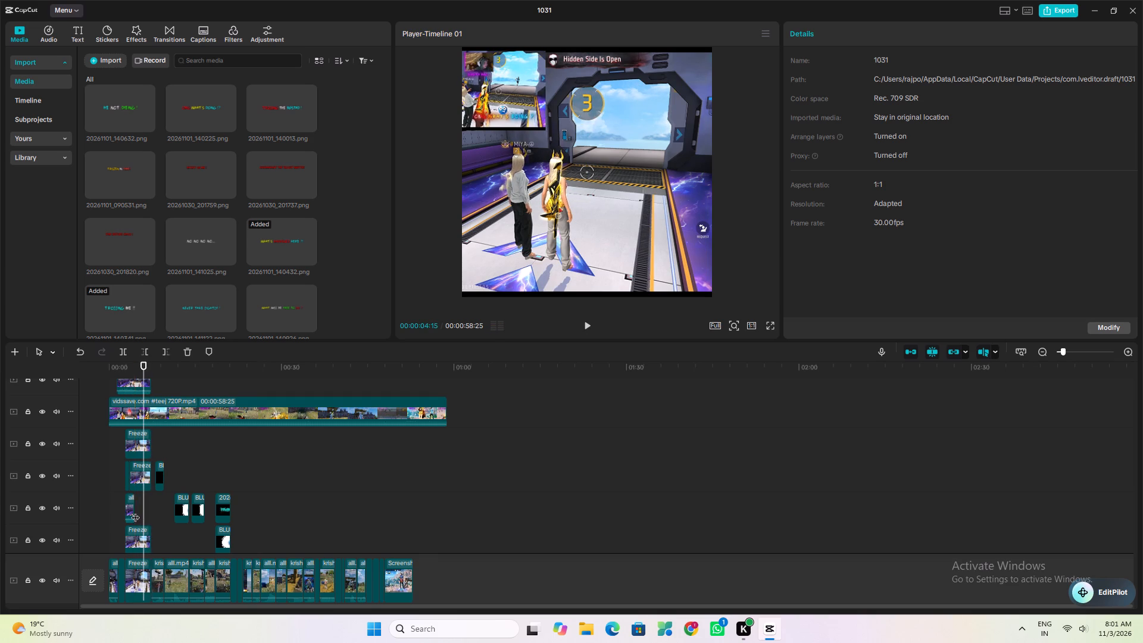
{"action": "key", "text": "space"}
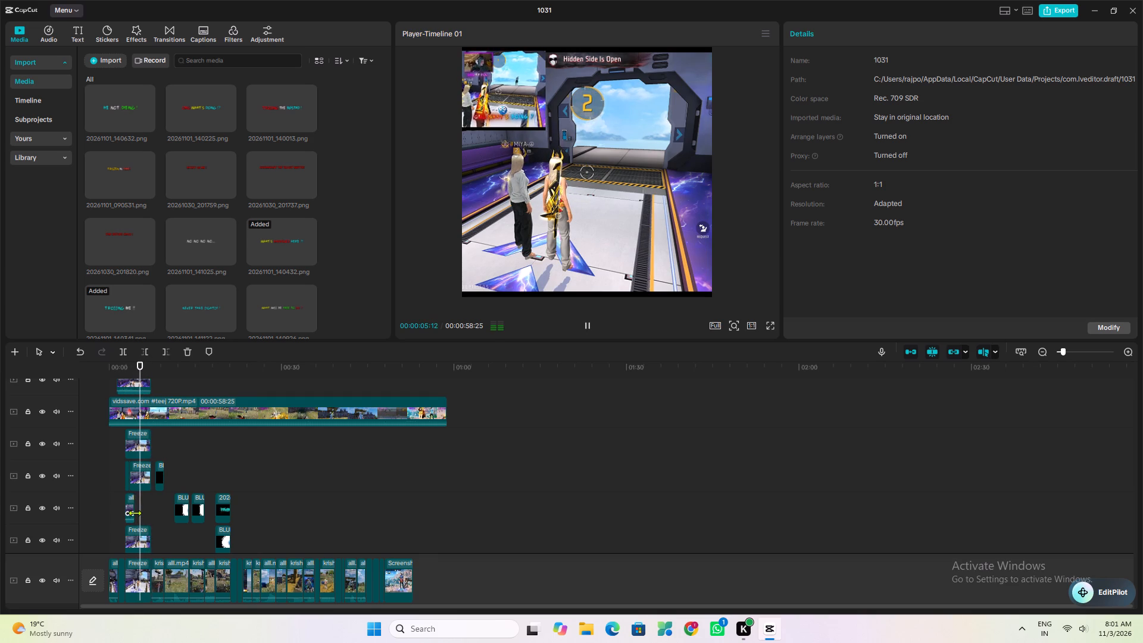
Examine the lower timeline tracks and play the passage from the end of the countdown into the first gameplay clips.
{"action": "scroll", "coordinate": [170, 516], "scroll_direction": "down", "scroll_amount": 2}
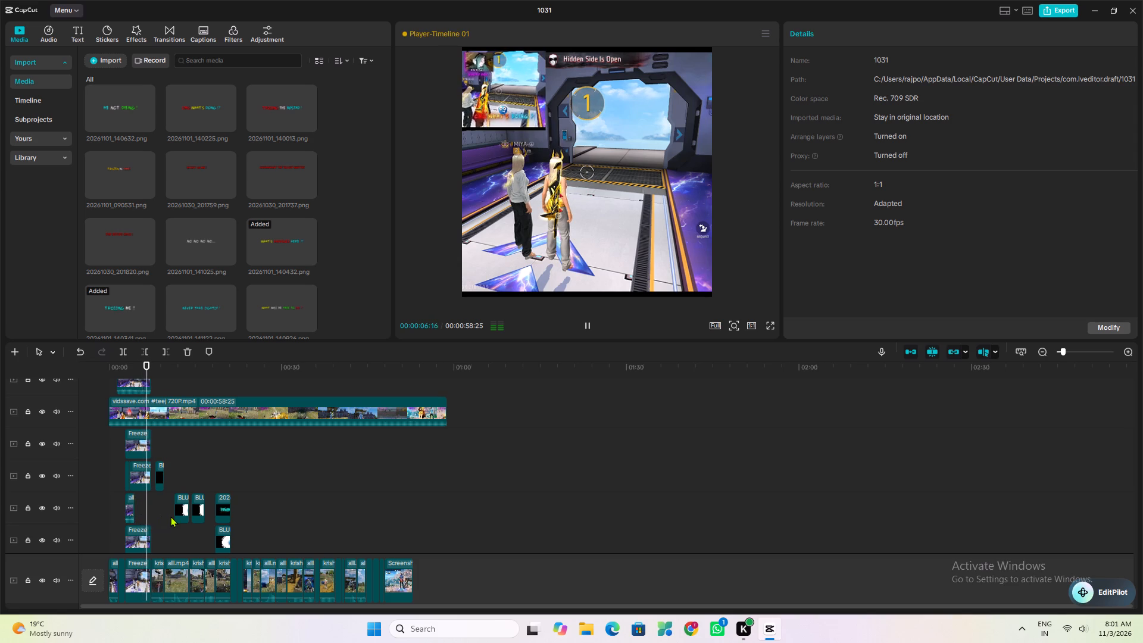
{"action": "scroll", "coordinate": [170, 516], "scroll_direction": "down", "scroll_amount": 16}
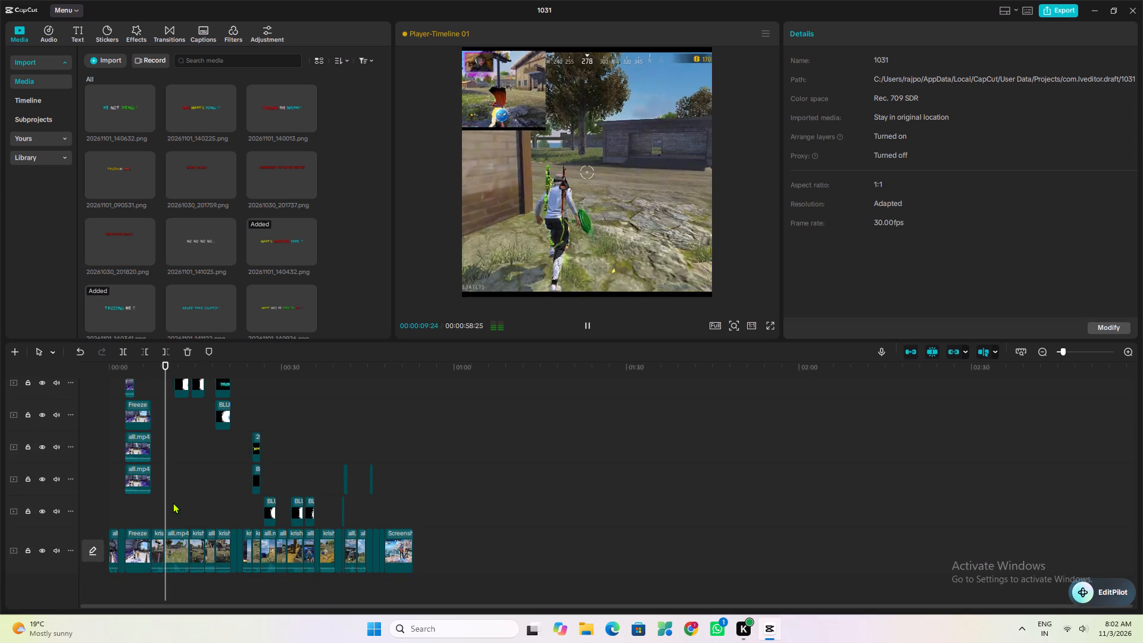
{"action": "left_click", "coordinate": [154, 498]}
{"action": "key", "text": "space"}
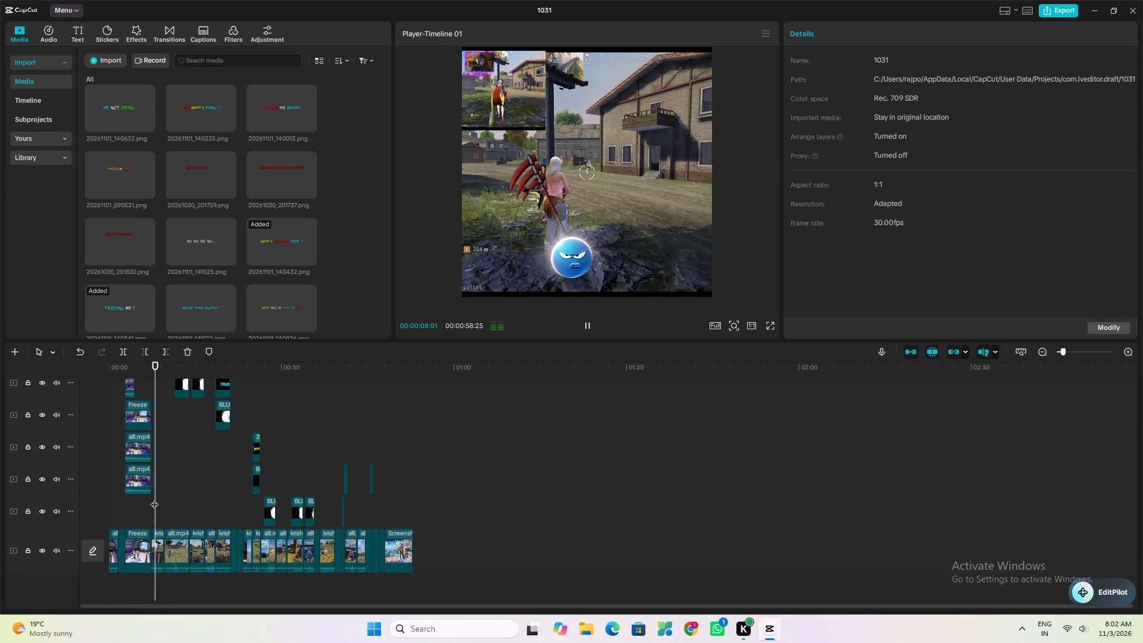
{"action": "key", "text": "space"}
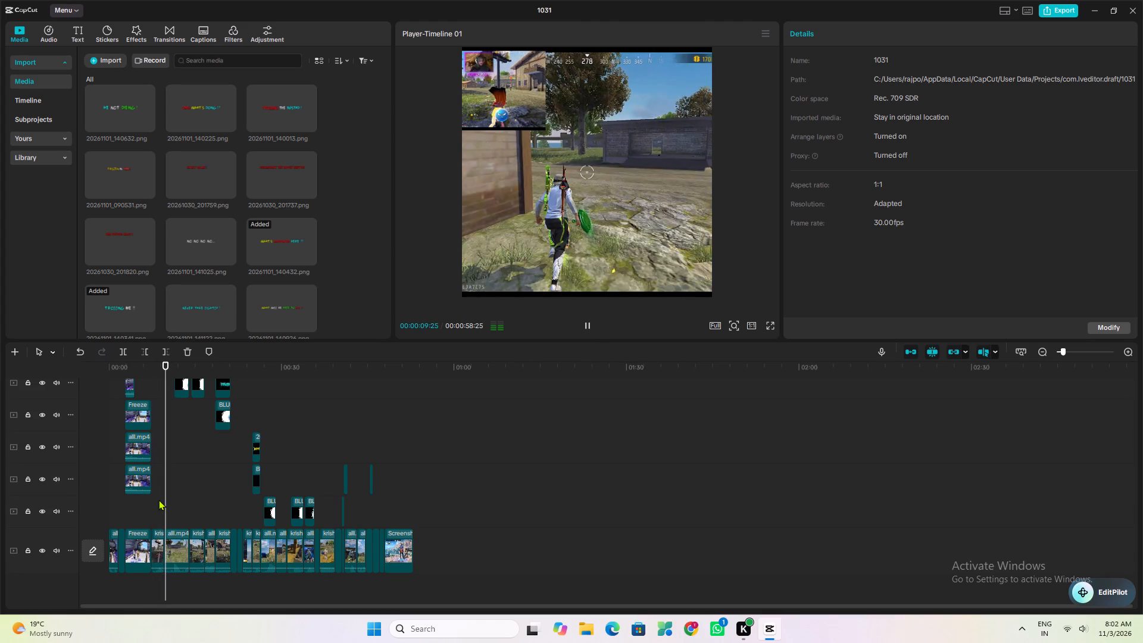
{"action": "scroll", "coordinate": [155, 462], "scroll_direction": "down", "scroll_amount": 3}
Extract the audio from the Music folder file "WhatsApp Video 2026-11-02 at 8.36.03 PM" into the project's audio library.
{"action": "left_click", "coordinate": [46, 33]}
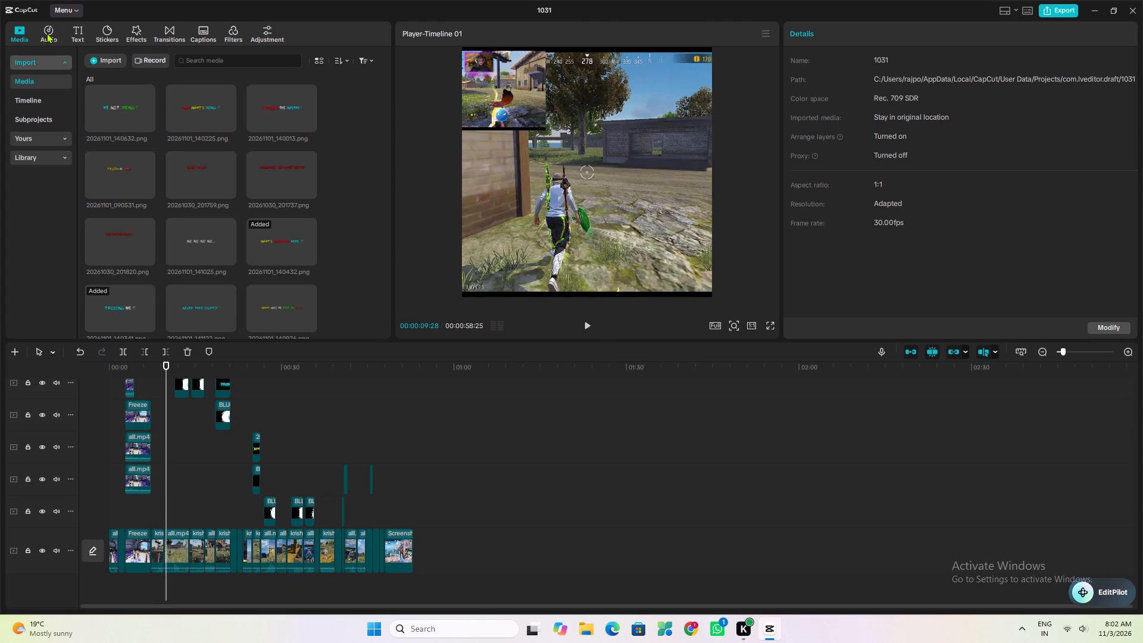
{"action": "left_click", "coordinate": [35, 63]}
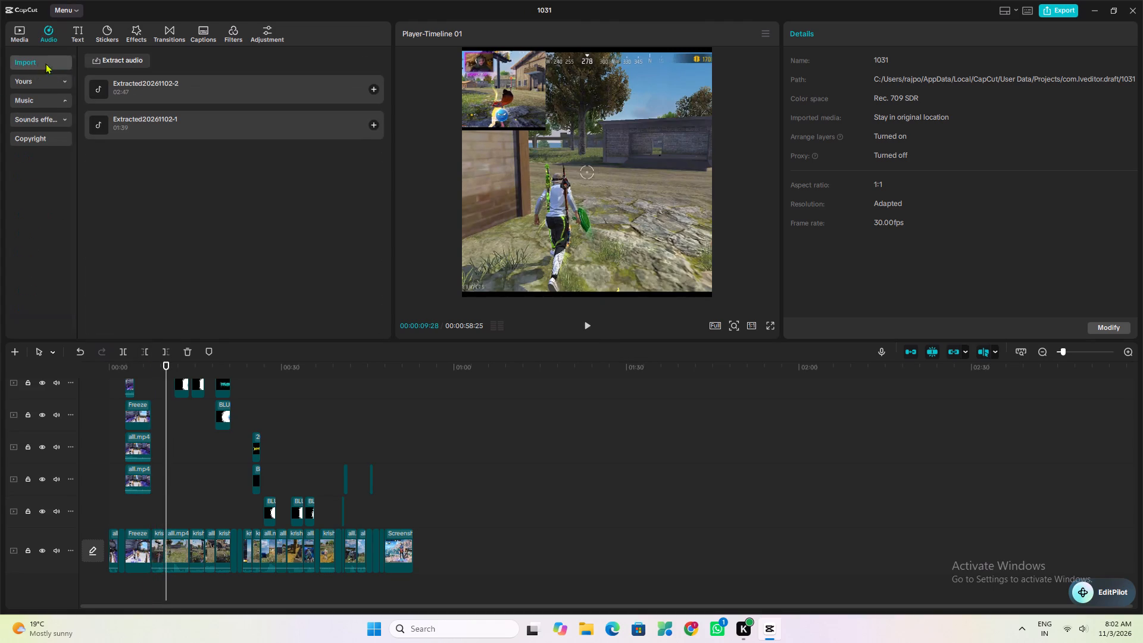
{"action": "left_click", "coordinate": [122, 51]}
{"action": "left_click", "coordinate": [123, 61]}
{"action": "scroll", "coordinate": [226, 166], "scroll_direction": "down", "scroll_amount": 5}
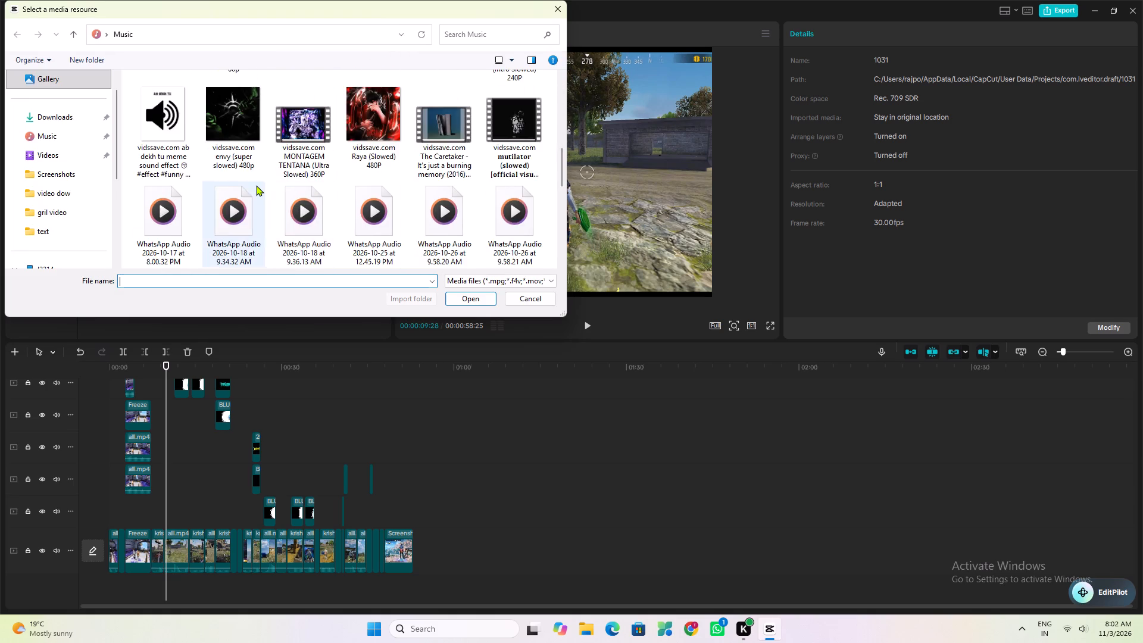
{"action": "scroll", "coordinate": [256, 187], "scroll_direction": "down", "scroll_amount": 4}
{"action": "scroll", "coordinate": [196, 185], "scroll_direction": "down", "scroll_amount": 4}
{"action": "scroll", "coordinate": [289, 195], "scroll_direction": "up", "scroll_amount": 3}
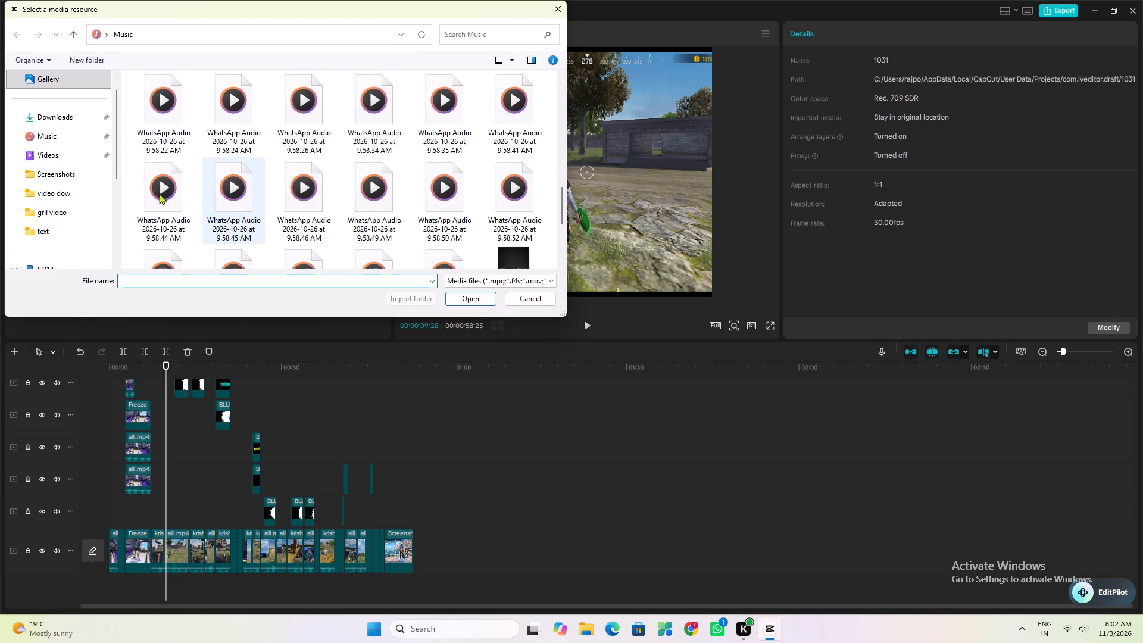
{"action": "scroll", "coordinate": [358, 190], "scroll_direction": "up", "scroll_amount": 3}
{"action": "scroll", "coordinate": [419, 157], "scroll_direction": "up", "scroll_amount": 3}
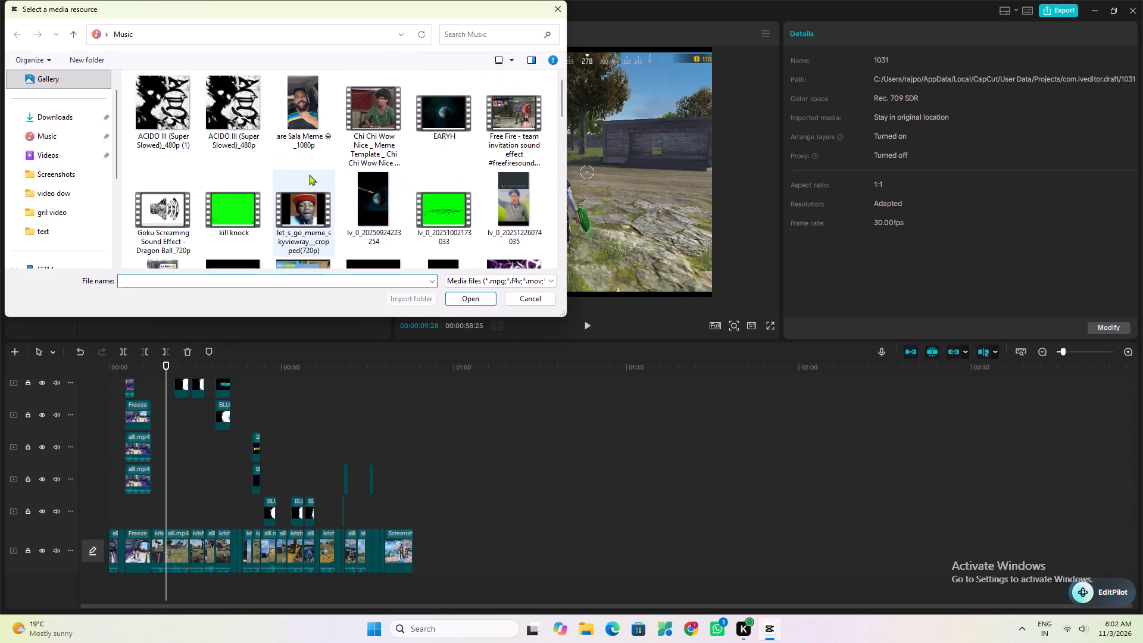
{"action": "scroll", "coordinate": [324, 176], "scroll_direction": "down", "scroll_amount": 1}
{"action": "scroll", "coordinate": [318, 177], "scroll_direction": "up", "scroll_amount": 3}
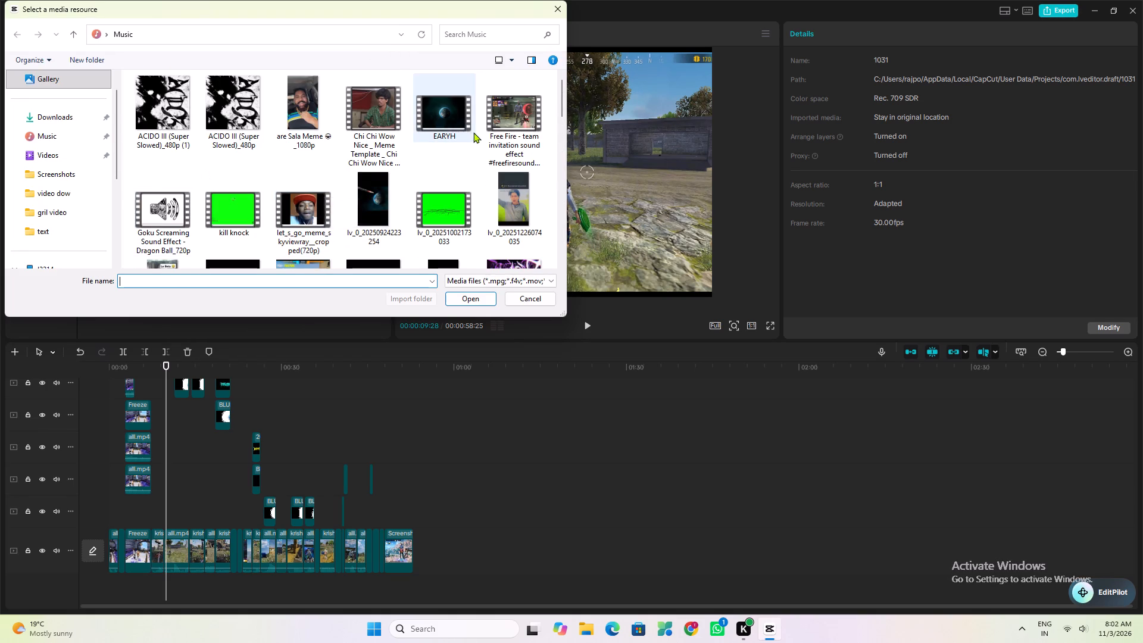
{"action": "scroll", "coordinate": [473, 132], "scroll_direction": "down", "scroll_amount": 2}
{"action": "scroll", "coordinate": [438, 134], "scroll_direction": "up", "scroll_amount": 1}
{"action": "scroll", "coordinate": [438, 137], "scroll_direction": "down", "scroll_amount": 1}
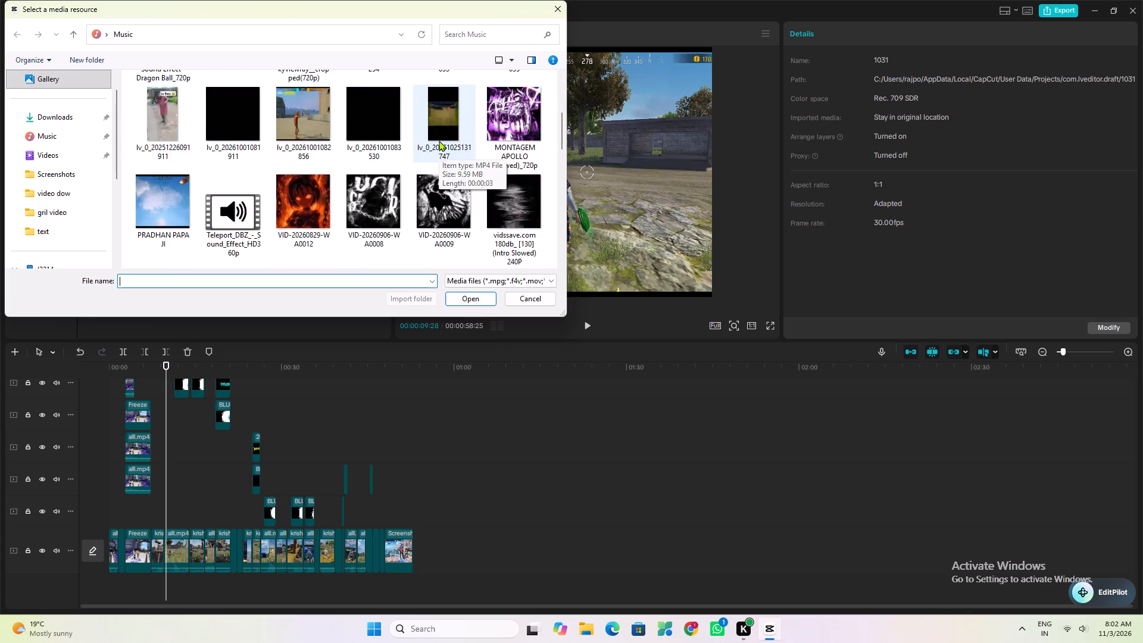
{"action": "scroll", "coordinate": [439, 141], "scroll_direction": "down", "scroll_amount": 1}
{"action": "scroll", "coordinate": [282, 197], "scroll_direction": "down", "scroll_amount": 1}
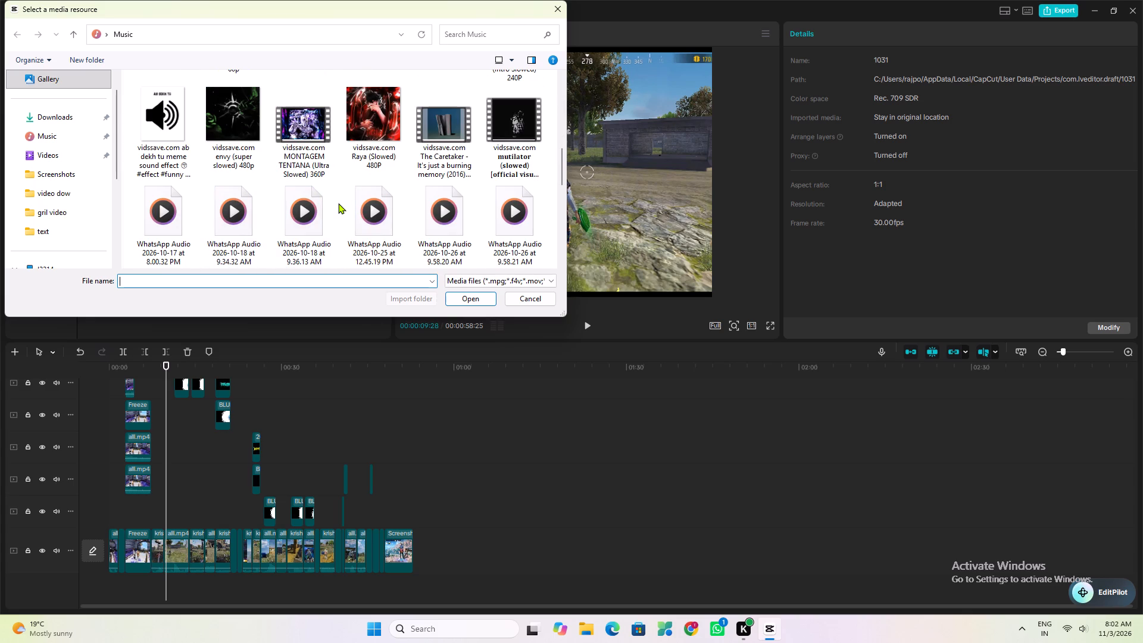
{"action": "scroll", "coordinate": [338, 203], "scroll_direction": "down", "scroll_amount": 2}
{"action": "scroll", "coordinate": [290, 206], "scroll_direction": "down", "scroll_amount": 5}
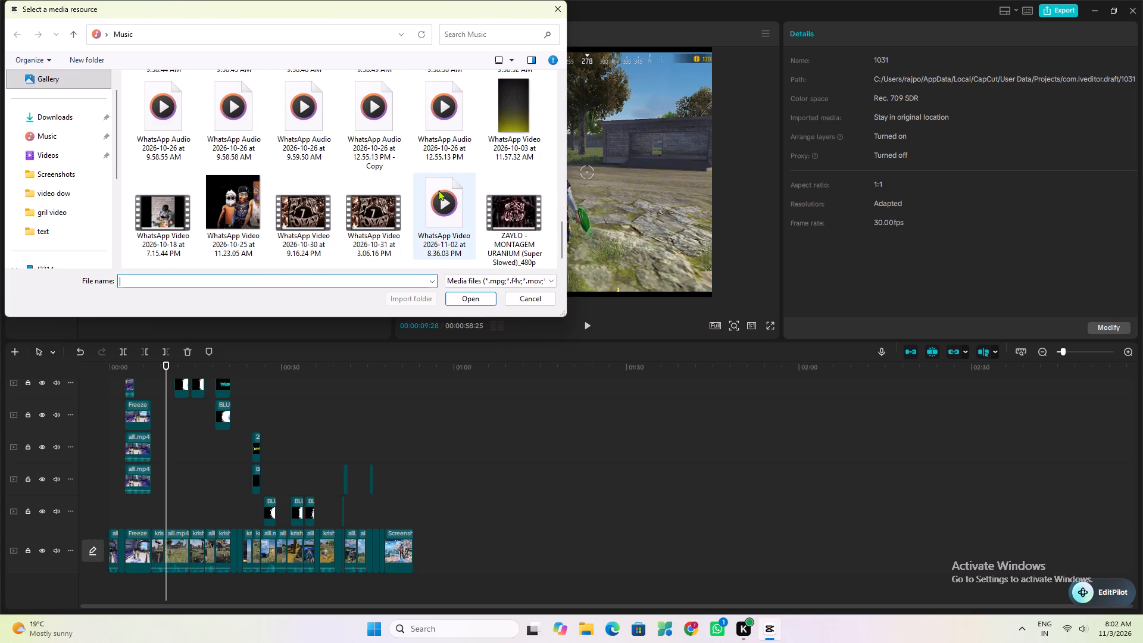
{"action": "left_click", "coordinate": [442, 199]}
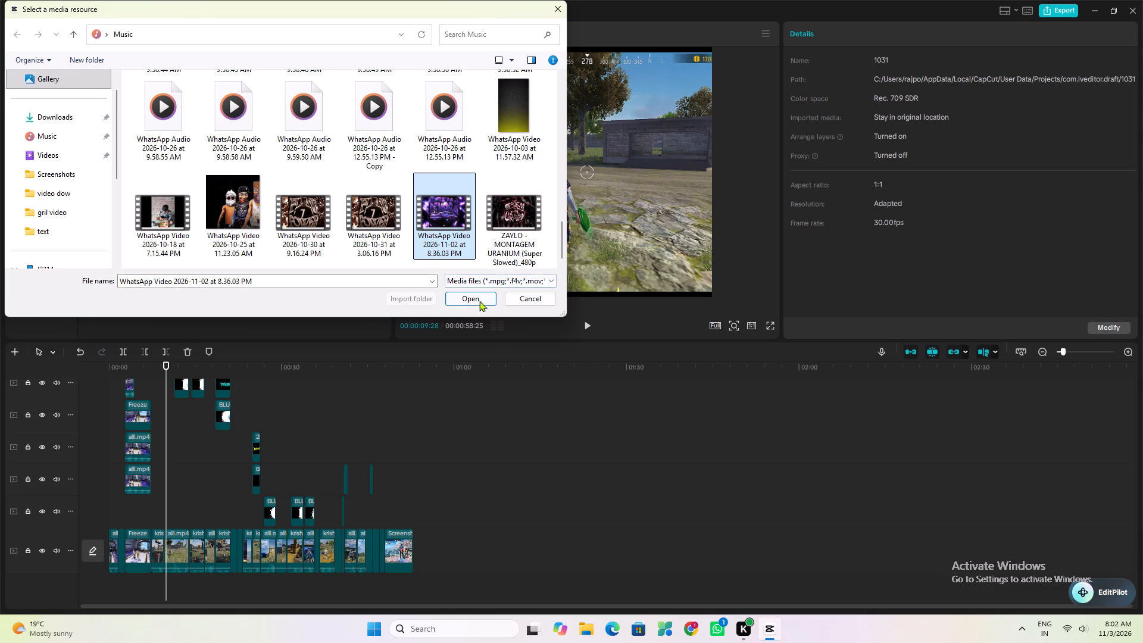
{"action": "left_click", "coordinate": [477, 295]}
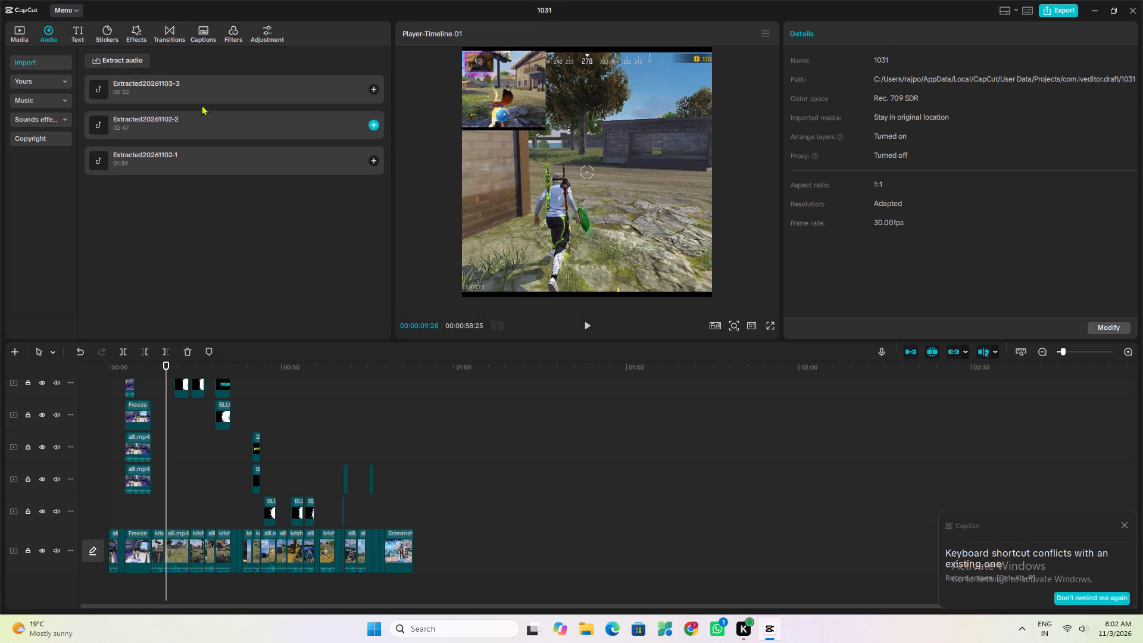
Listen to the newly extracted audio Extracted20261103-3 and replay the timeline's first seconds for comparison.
{"action": "left_click", "coordinate": [198, 87]}
{"action": "scroll", "coordinate": [199, 86], "scroll_direction": "down", "scroll_amount": 2}
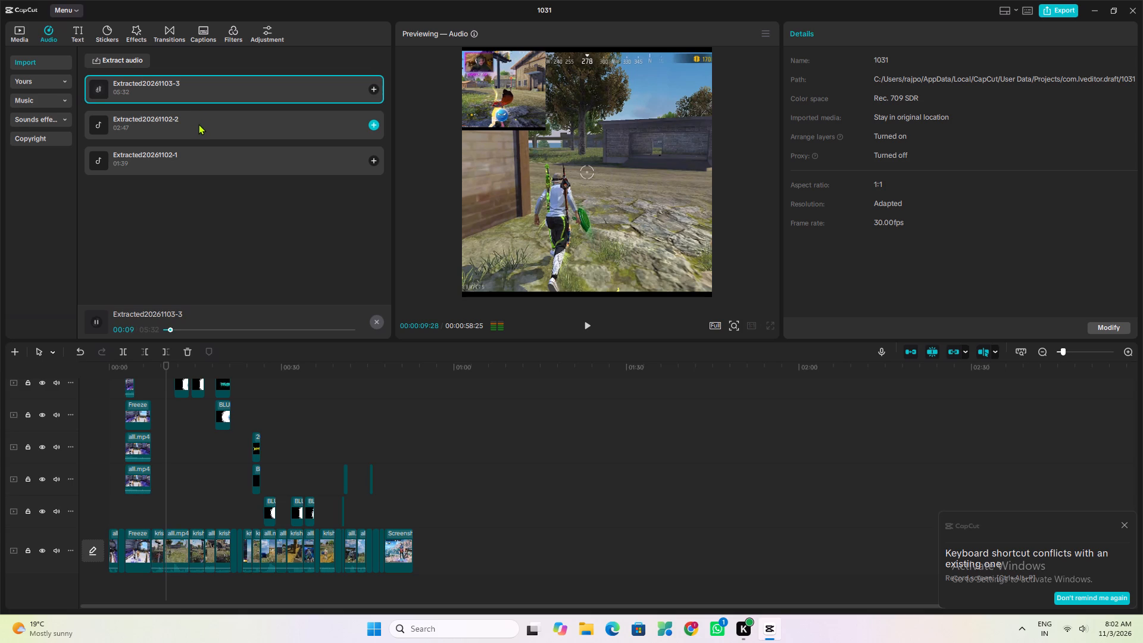
{"action": "scroll", "coordinate": [198, 126], "scroll_direction": "down", "scroll_amount": 2}
{"action": "left_click", "coordinate": [108, 469]}
{"action": "left_click", "coordinate": [108, 469]}
{"action": "left_click", "coordinate": [108, 469]}
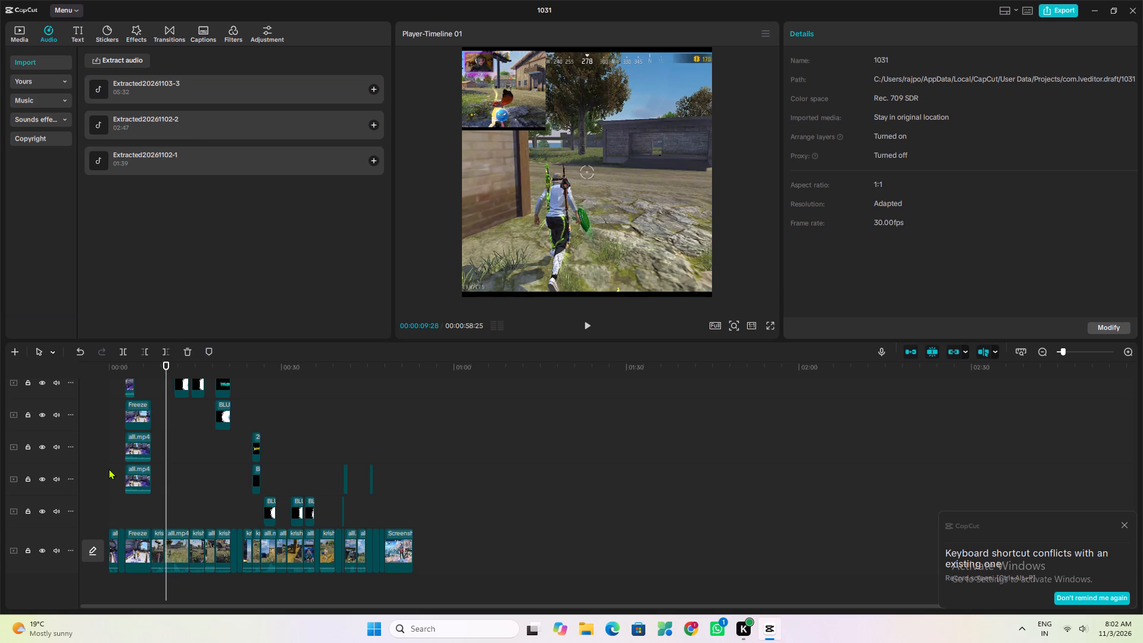
{"action": "left_click", "coordinate": [110, 441]}
{"action": "key", "text": "space"}
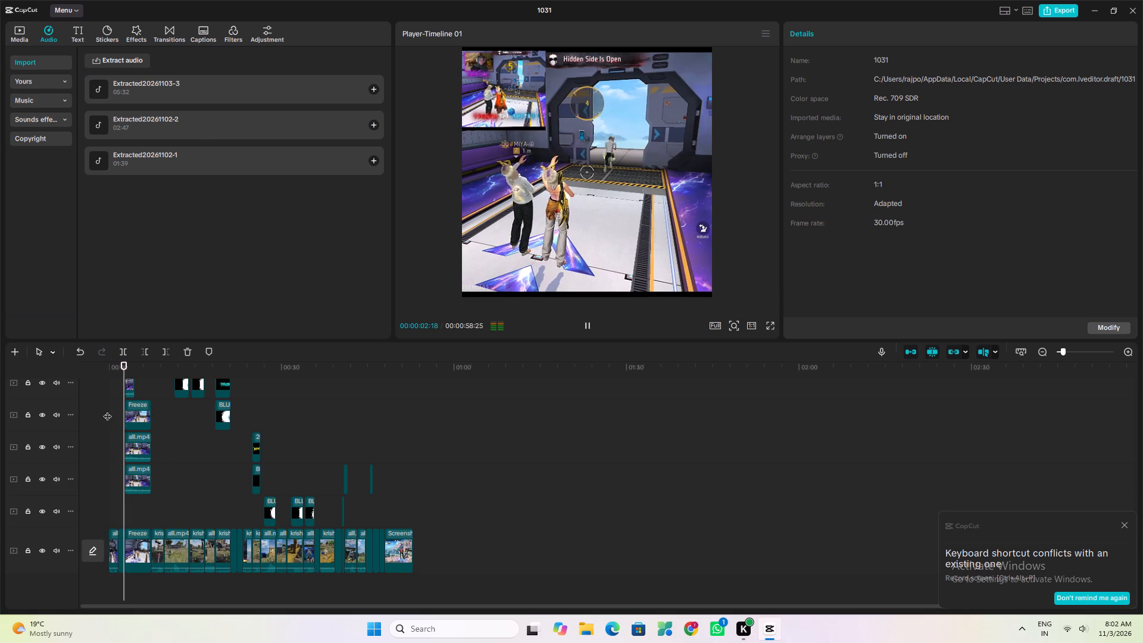
{"action": "key", "text": "space"}
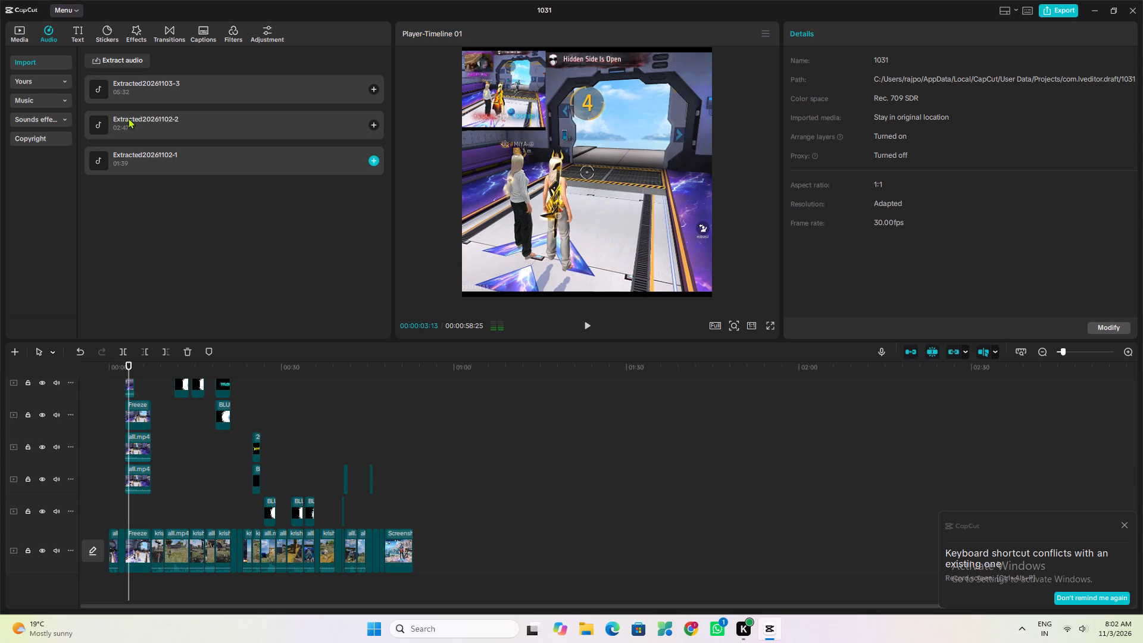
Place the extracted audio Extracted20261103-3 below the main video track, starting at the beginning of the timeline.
{"action": "left_click_drag", "start_coordinate": [136, 82], "coordinate": [115, 598]}
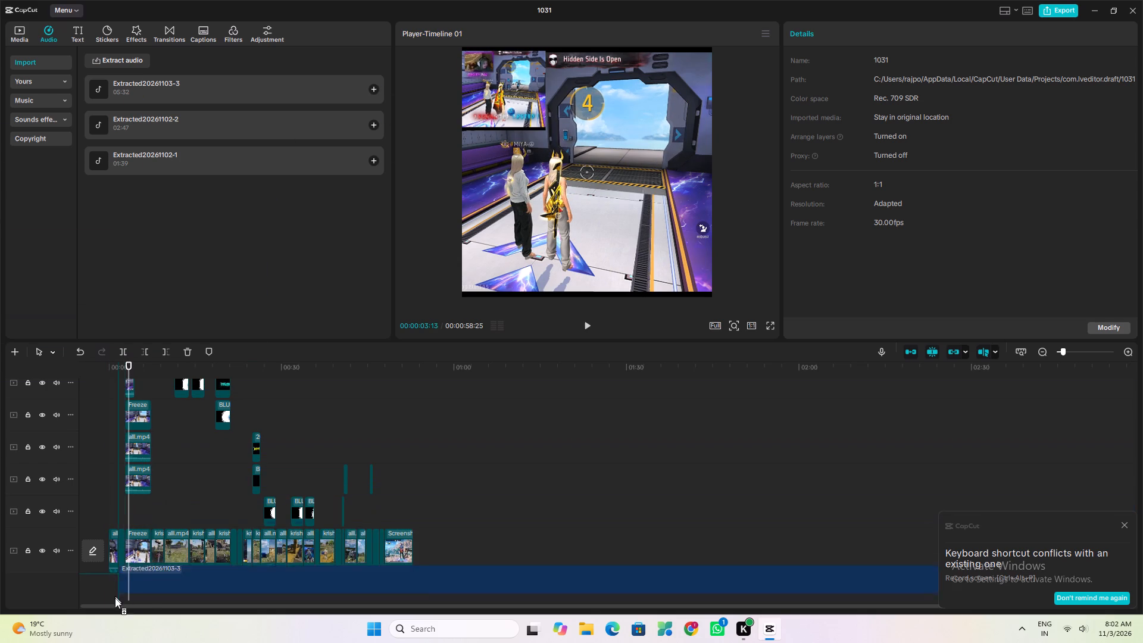
{"action": "left_click_drag", "start_coordinate": [115, 598], "coordinate": [111, 601]}
{"action": "scroll", "coordinate": [122, 584], "scroll_direction": "down", "scroll_amount": 2}
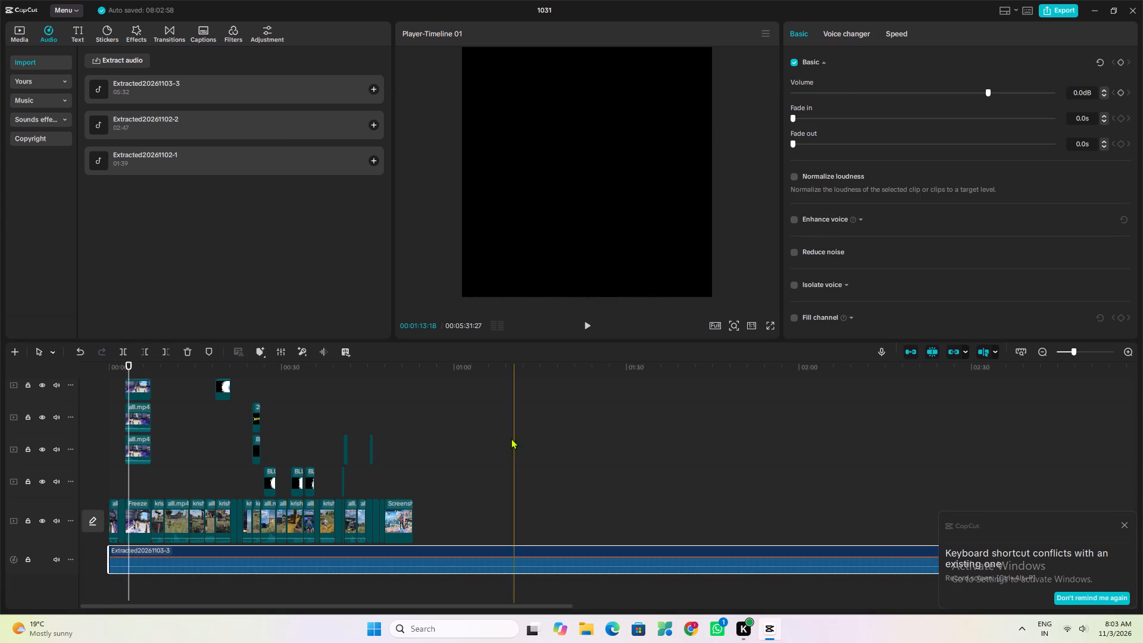
Set the speed of the added audio clip to 0.86x.
{"action": "left_click", "coordinate": [897, 29]}
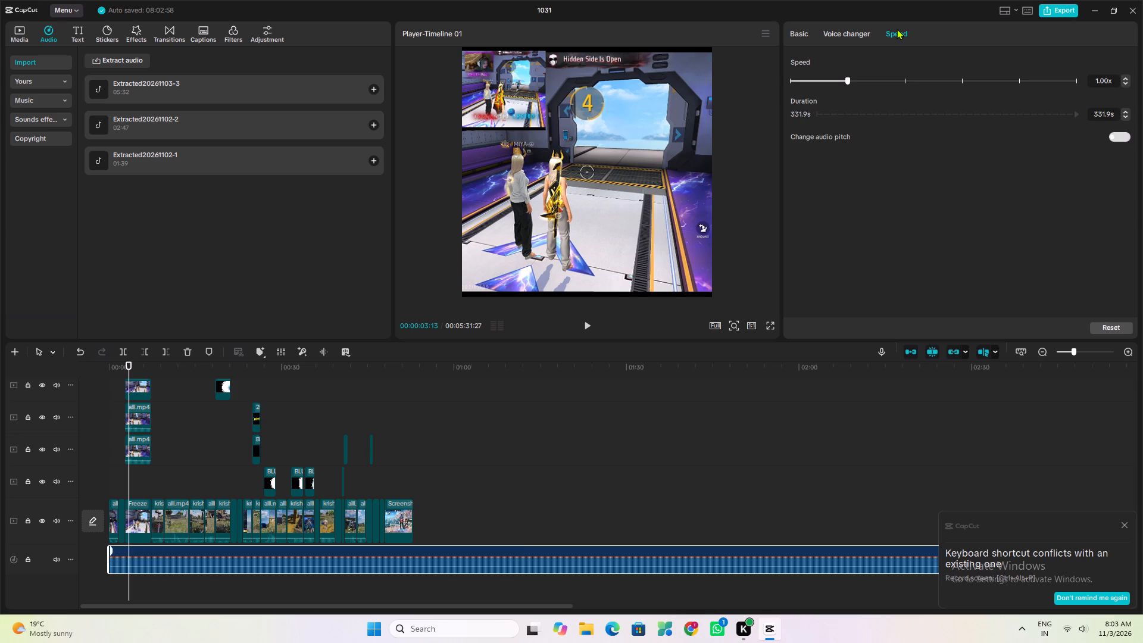
{"action": "left_click", "coordinate": [839, 79]}
Play the timeline from the start to check the slowed audio against the opening clips and review the upper tracks.
{"action": "left_click", "coordinate": [85, 582]}
{"action": "key", "text": "space"}
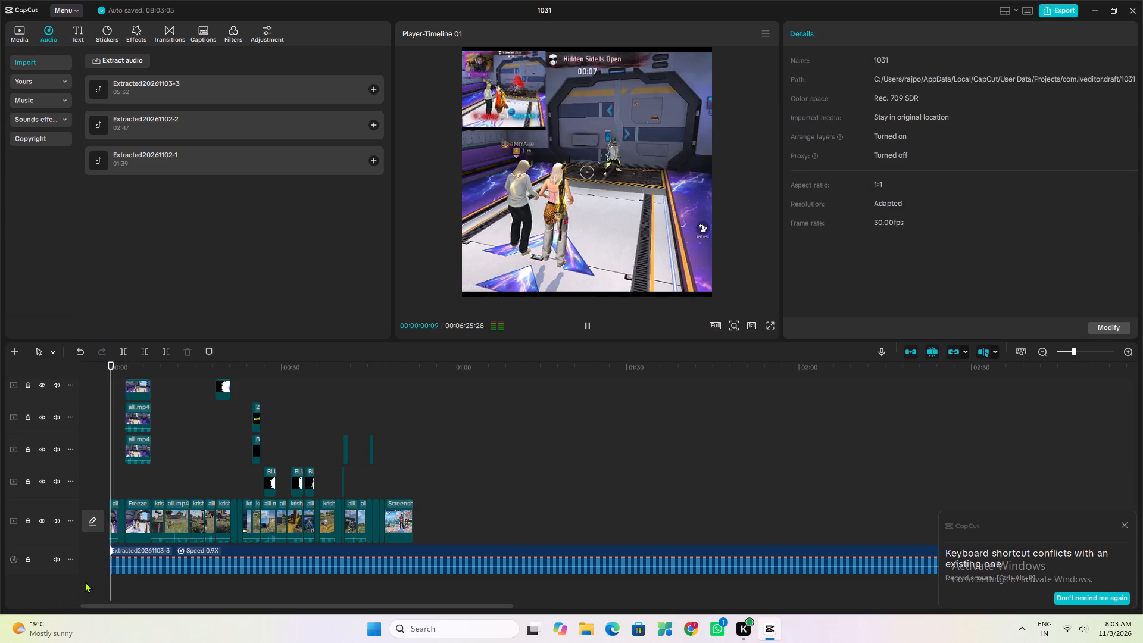
{"action": "key", "text": "space"}
{"action": "scroll", "coordinate": [64, 424], "scroll_direction": "up", "scroll_amount": 3}
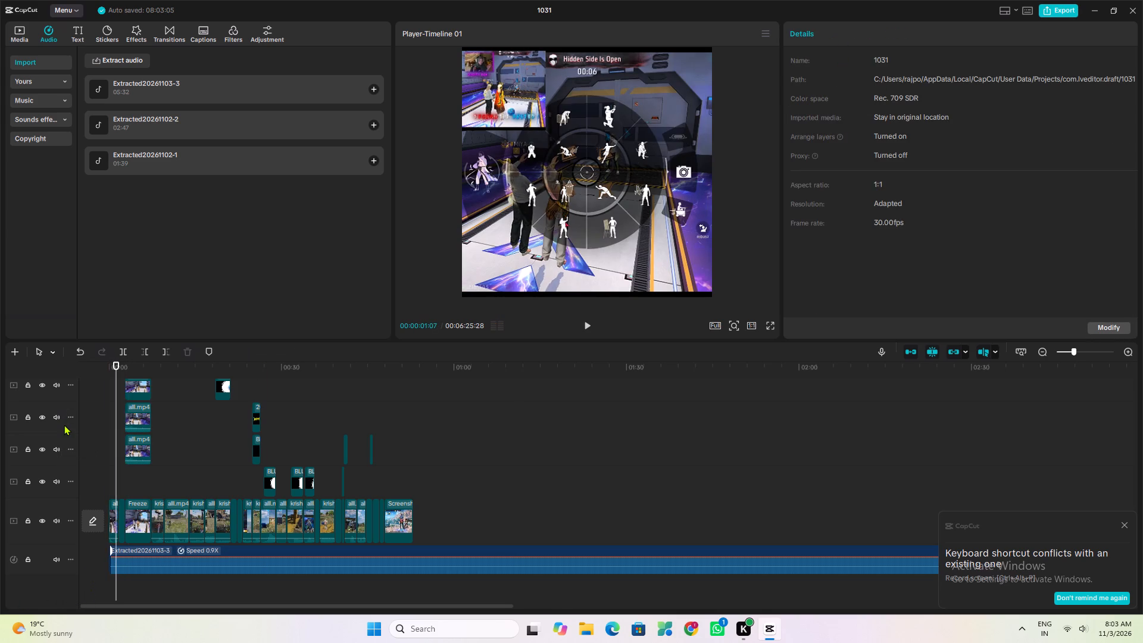
{"action": "scroll", "coordinate": [166, 417], "scroll_direction": "up", "scroll_amount": 10}
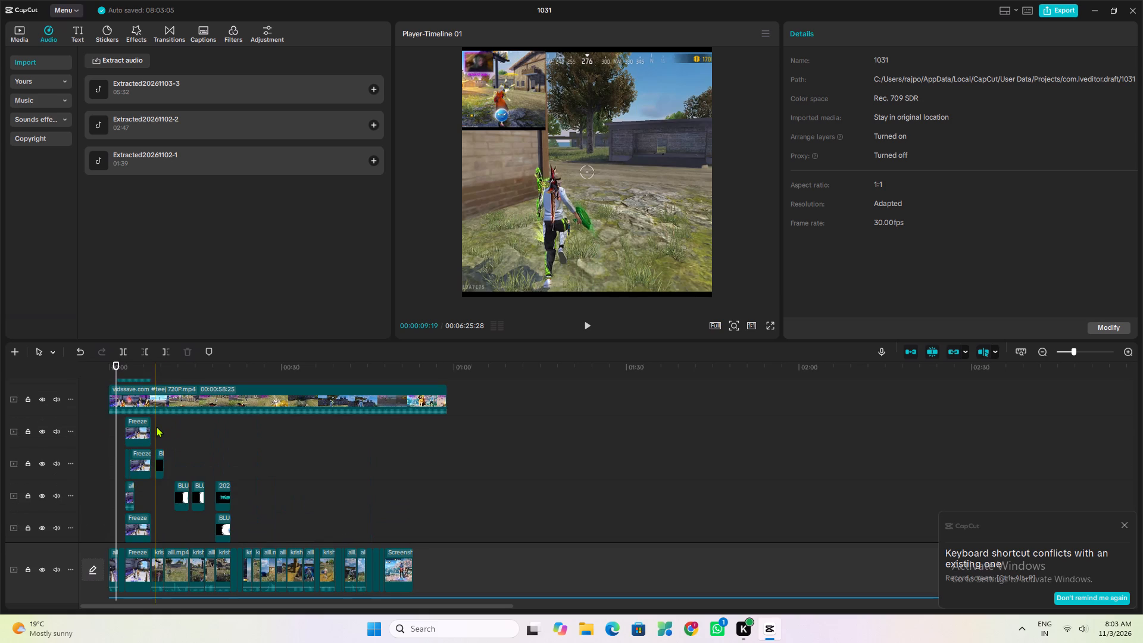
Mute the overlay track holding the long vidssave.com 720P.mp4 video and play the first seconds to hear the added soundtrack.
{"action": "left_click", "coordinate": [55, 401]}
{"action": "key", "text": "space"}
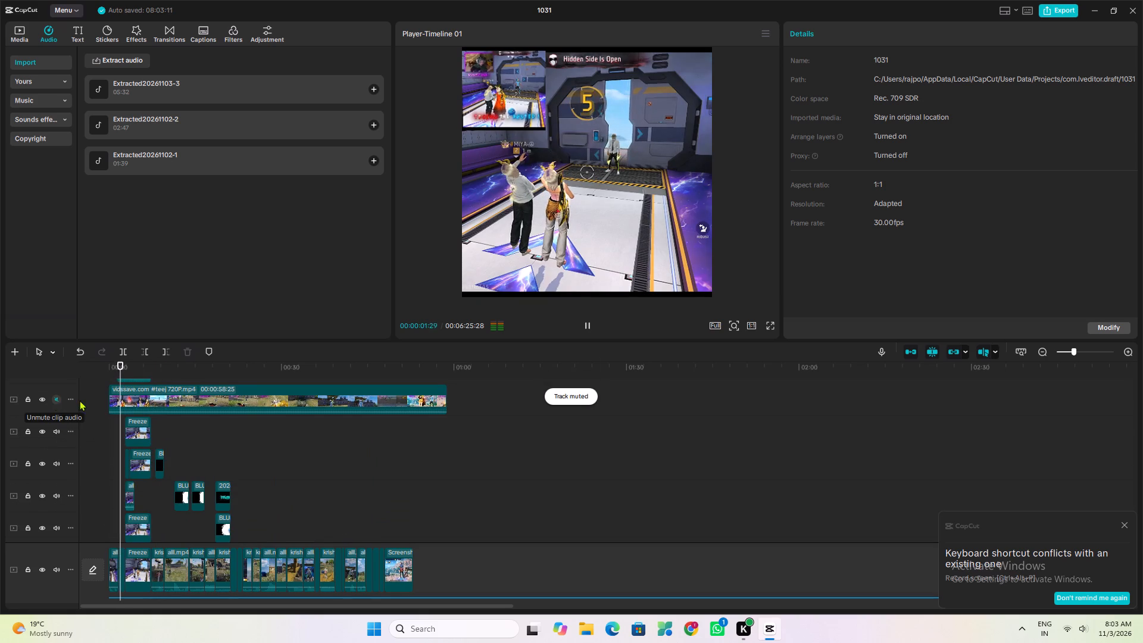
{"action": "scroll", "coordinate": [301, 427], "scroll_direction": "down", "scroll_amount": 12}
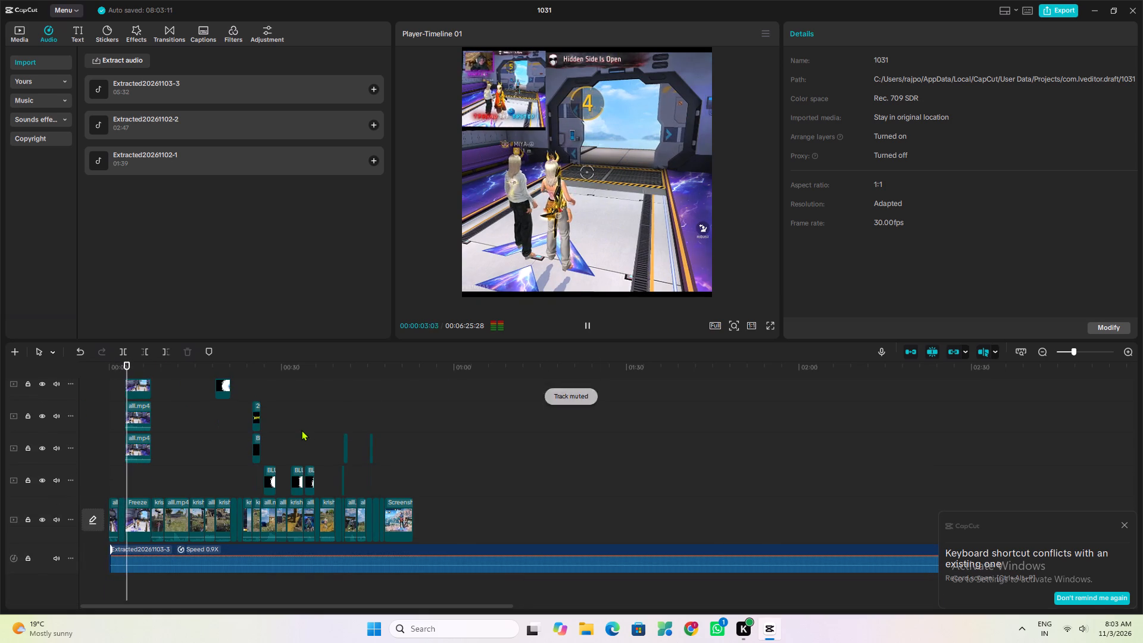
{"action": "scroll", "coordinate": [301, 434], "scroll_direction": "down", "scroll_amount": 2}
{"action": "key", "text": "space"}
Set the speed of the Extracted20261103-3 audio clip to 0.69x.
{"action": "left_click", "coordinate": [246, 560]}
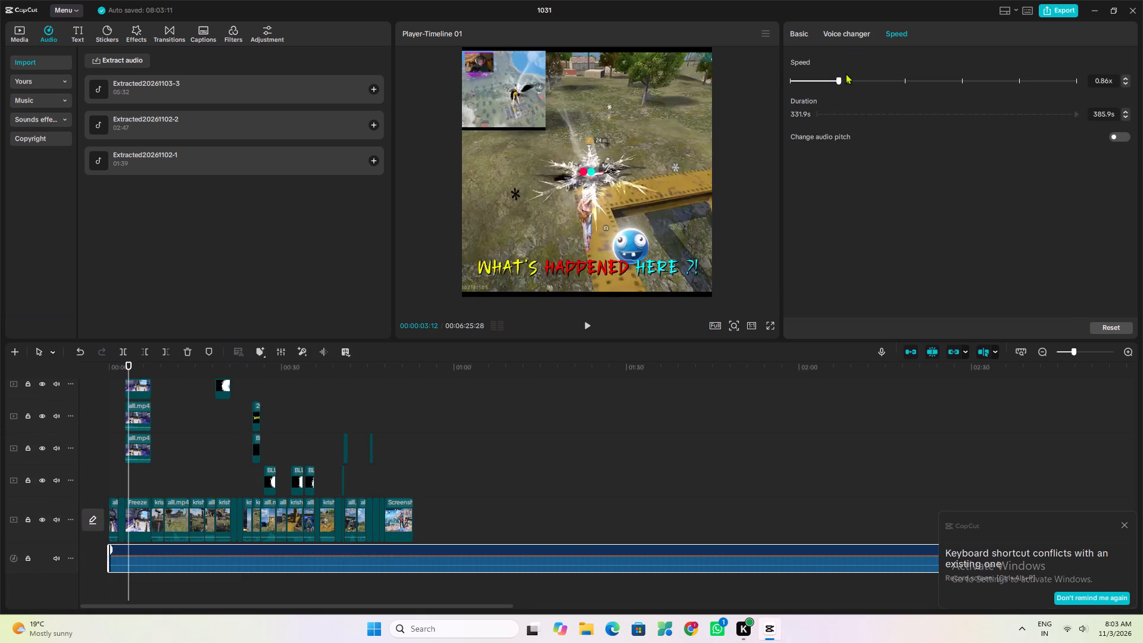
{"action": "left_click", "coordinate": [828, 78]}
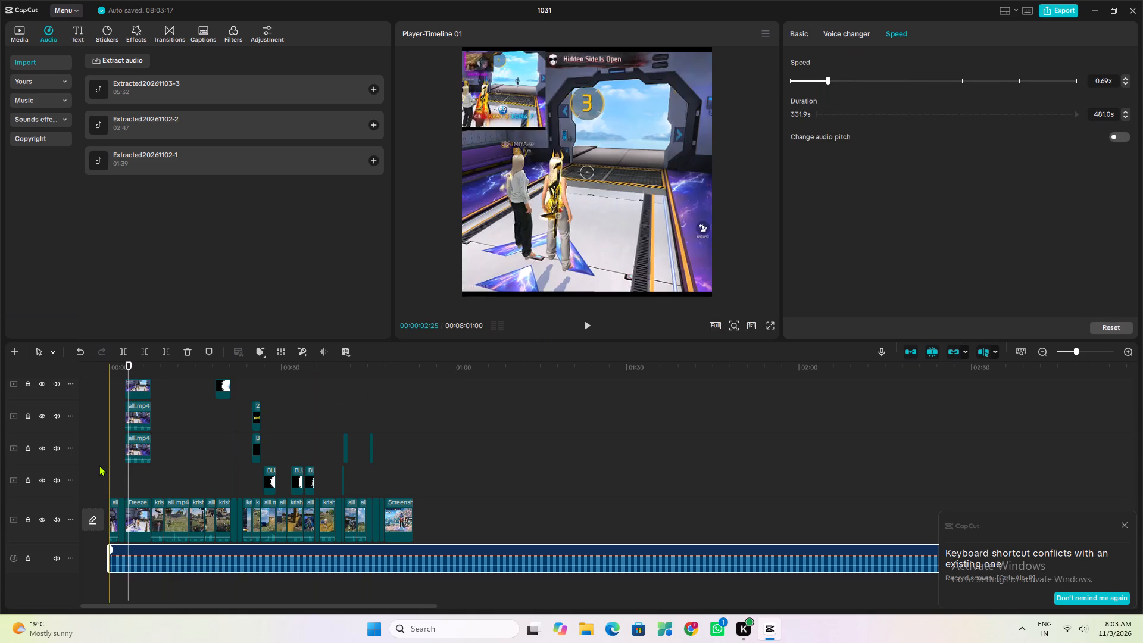
Play the timeline from the start to about 40 seconds, skipping ahead slightly, to check the soundtrack's pace against the clips.
{"action": "left_click", "coordinate": [99, 465]}
{"action": "key", "text": "space"}
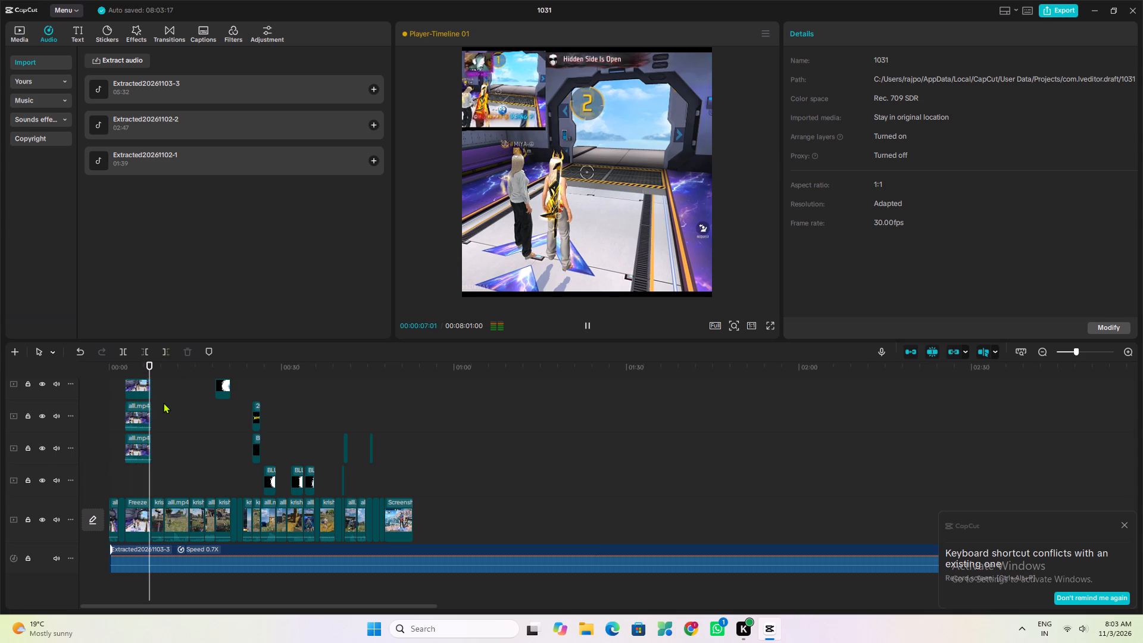
{"action": "key", "text": "space"}
{"action": "key", "text": "space"}
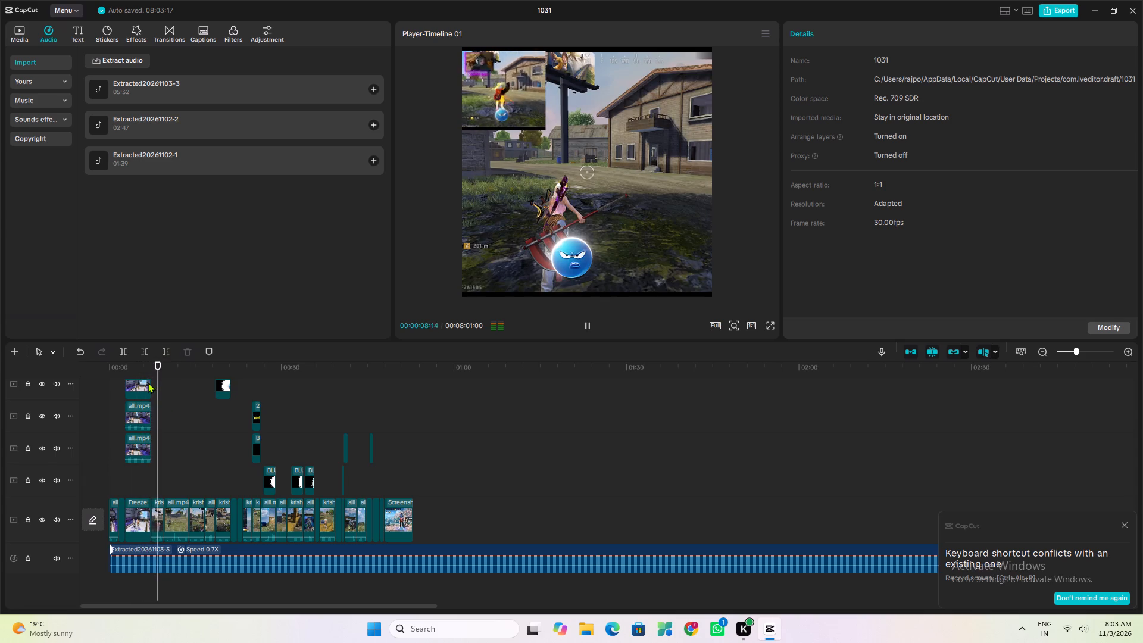
{"action": "left_click_drag", "start_coordinate": [167, 369], "coordinate": [156, 399]}
{"action": "key", "text": "space"}
{"action": "key", "text": "space"}
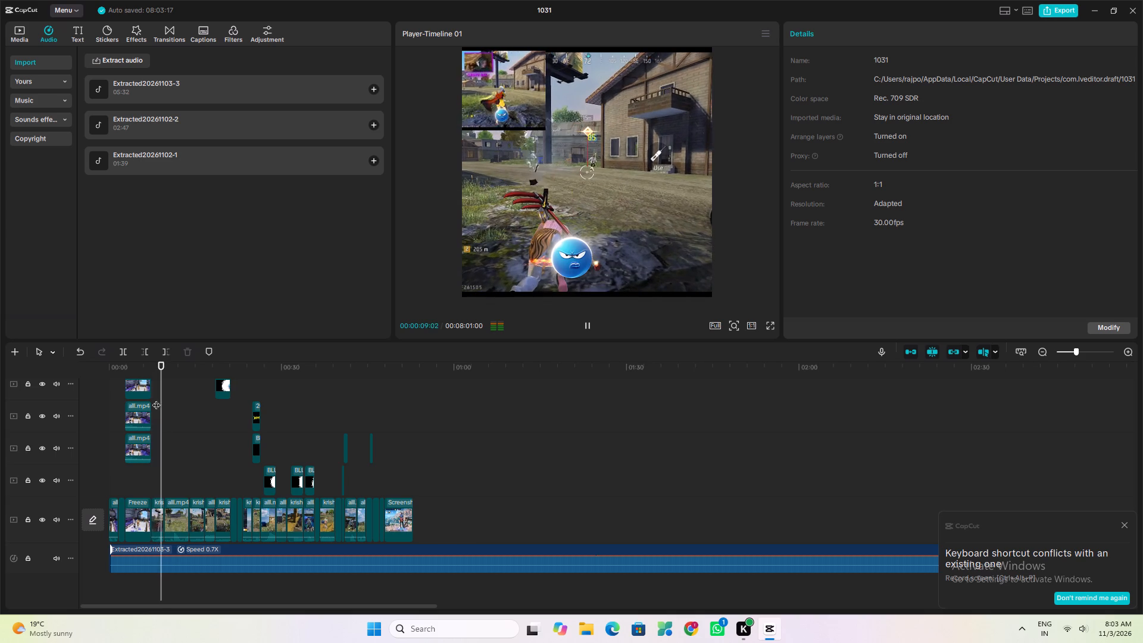
{"action": "scroll", "coordinate": [183, 413], "scroll_direction": "up", "scroll_amount": 3}
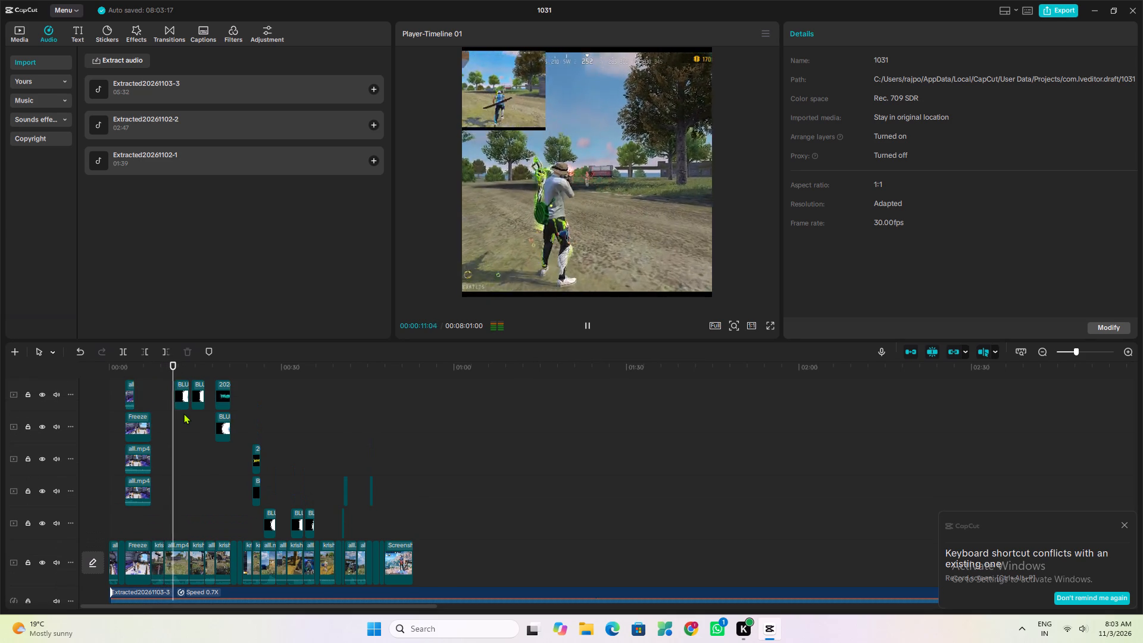
{"action": "scroll", "coordinate": [192, 410], "scroll_direction": "down", "scroll_amount": 3}
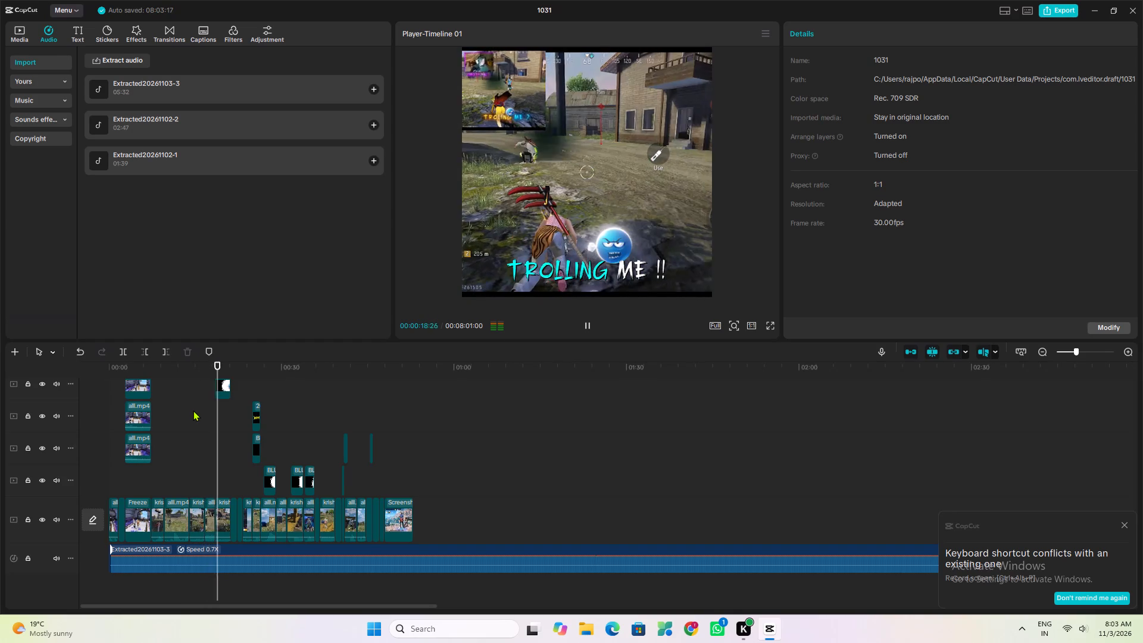
{"action": "scroll", "coordinate": [193, 410], "scroll_direction": "up", "scroll_amount": 1}
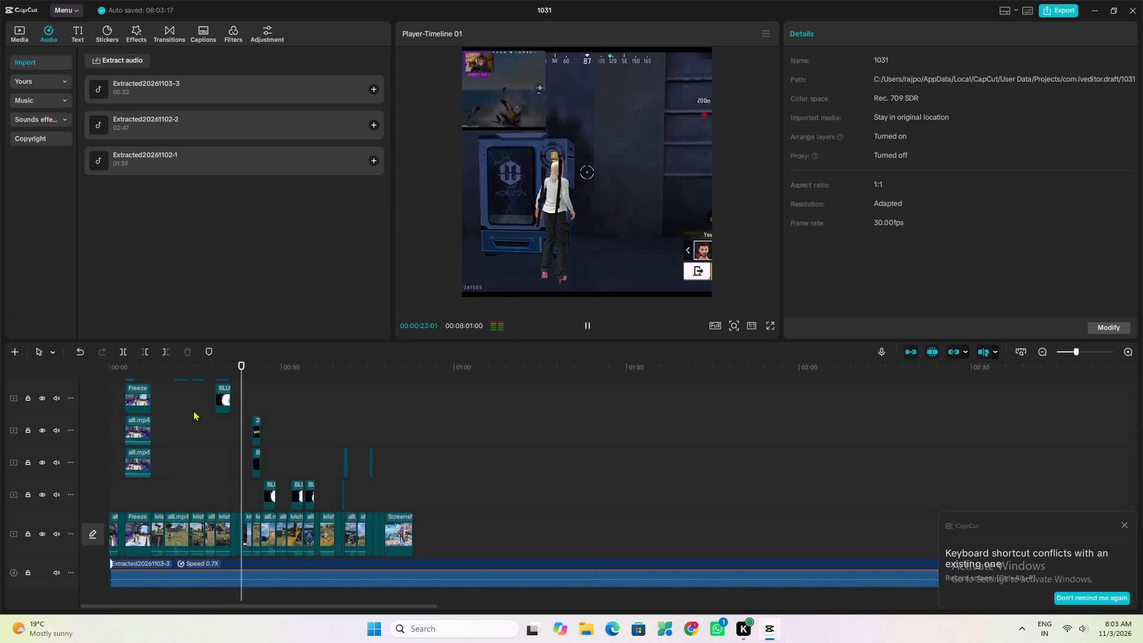
{"action": "scroll", "coordinate": [193, 410], "scroll_direction": "down", "scroll_amount": 3}
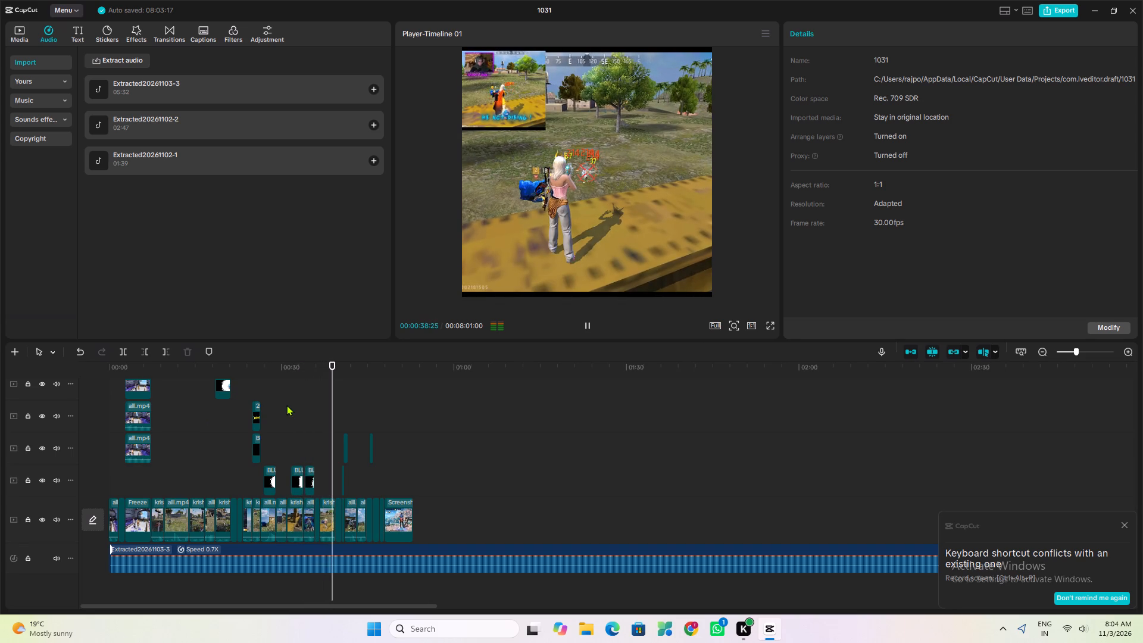
{"action": "key", "text": "space"}
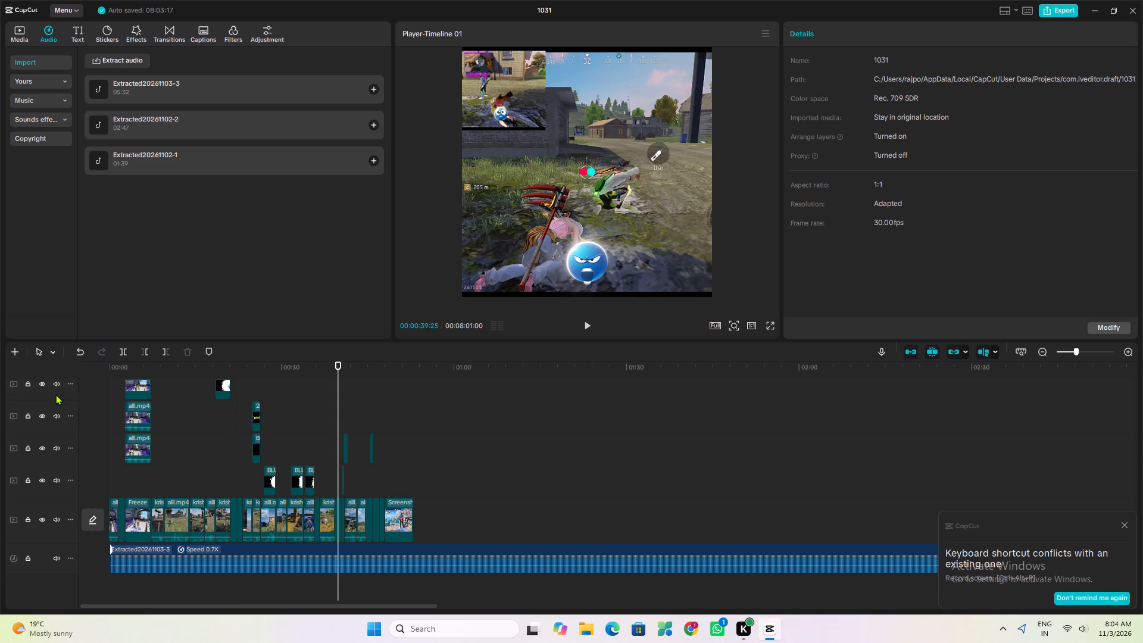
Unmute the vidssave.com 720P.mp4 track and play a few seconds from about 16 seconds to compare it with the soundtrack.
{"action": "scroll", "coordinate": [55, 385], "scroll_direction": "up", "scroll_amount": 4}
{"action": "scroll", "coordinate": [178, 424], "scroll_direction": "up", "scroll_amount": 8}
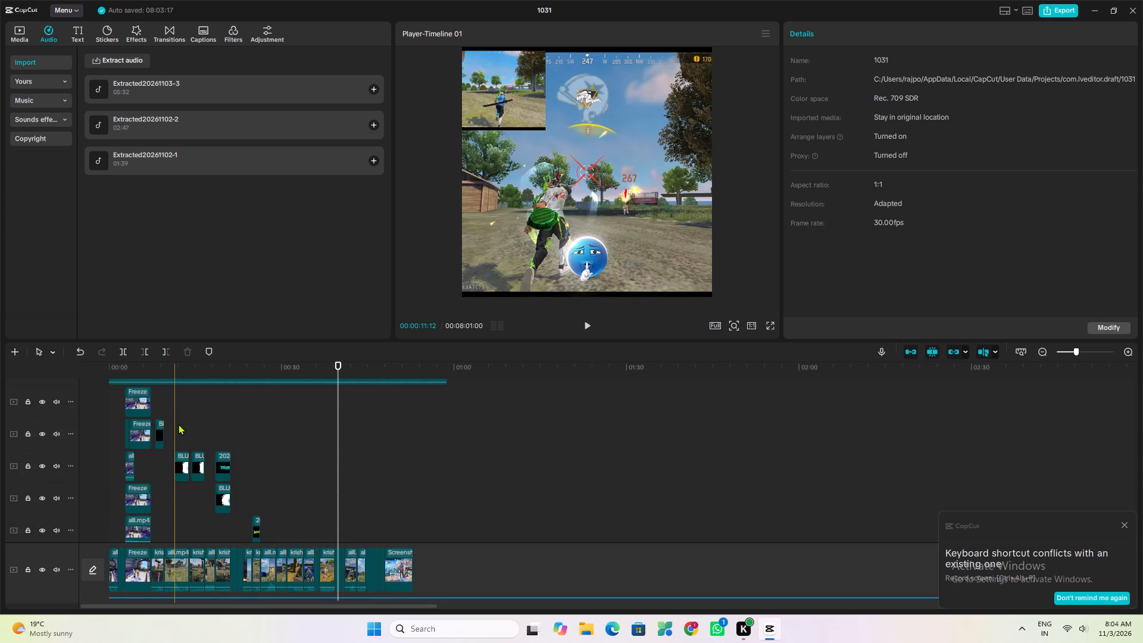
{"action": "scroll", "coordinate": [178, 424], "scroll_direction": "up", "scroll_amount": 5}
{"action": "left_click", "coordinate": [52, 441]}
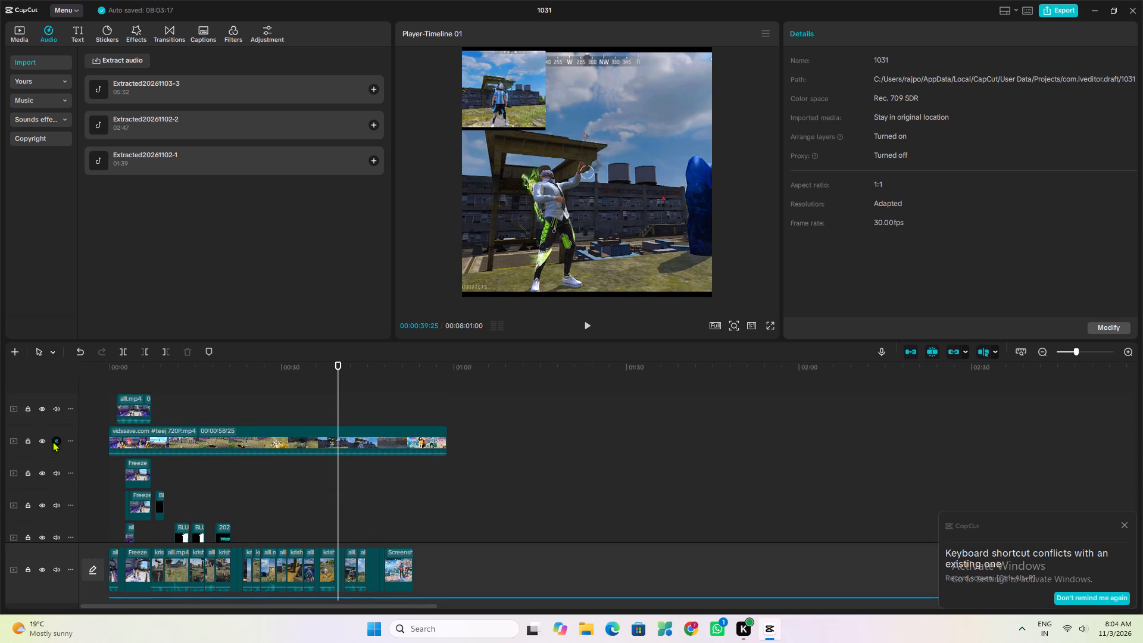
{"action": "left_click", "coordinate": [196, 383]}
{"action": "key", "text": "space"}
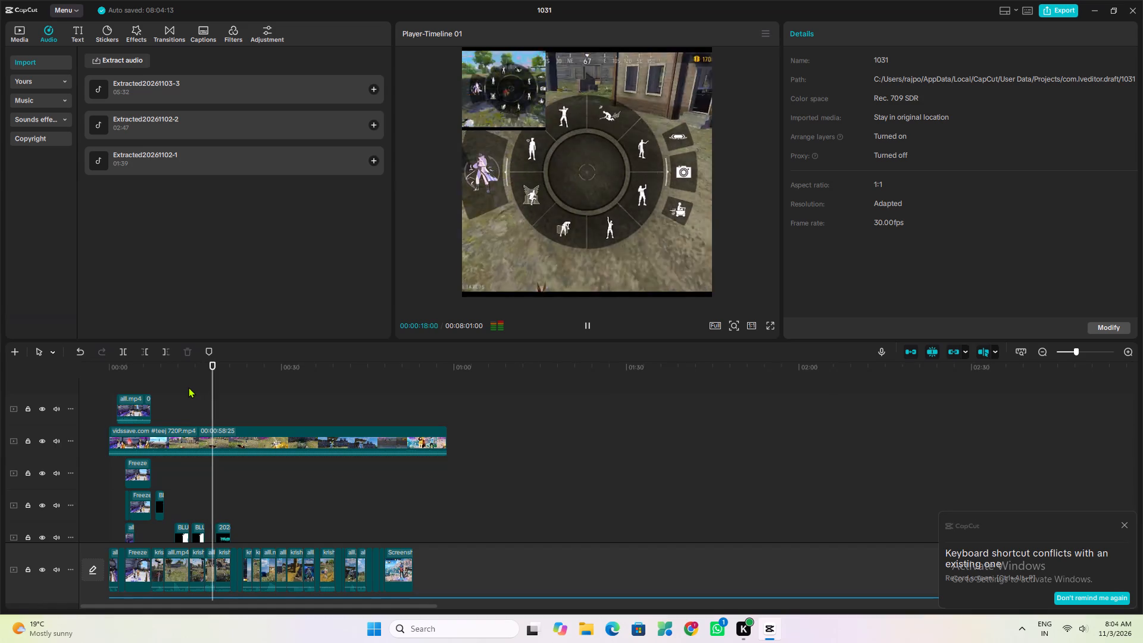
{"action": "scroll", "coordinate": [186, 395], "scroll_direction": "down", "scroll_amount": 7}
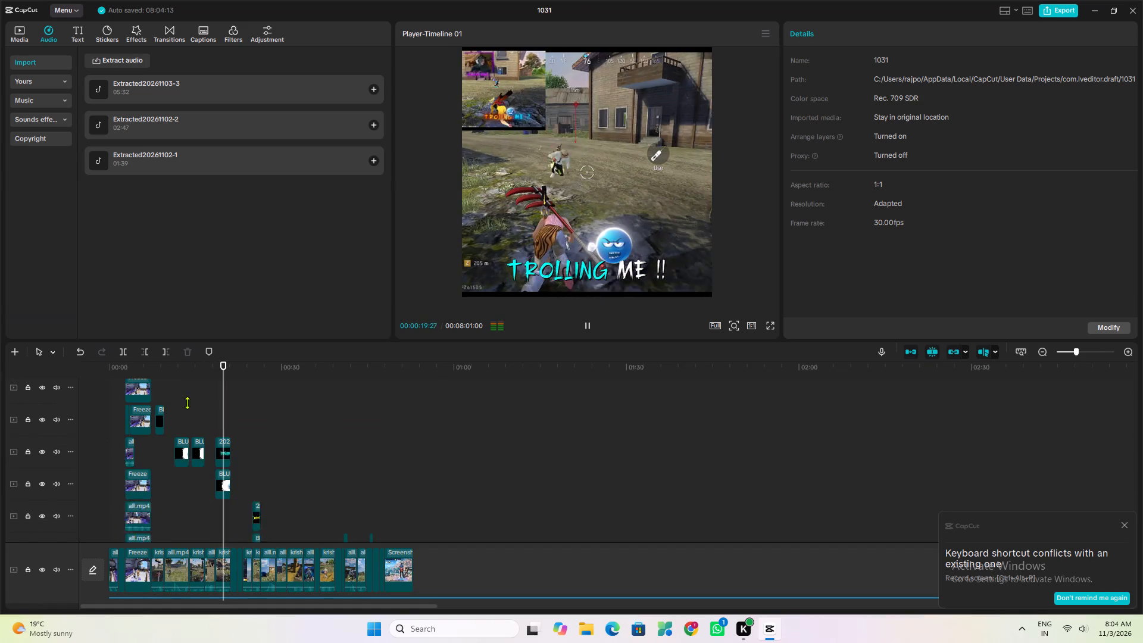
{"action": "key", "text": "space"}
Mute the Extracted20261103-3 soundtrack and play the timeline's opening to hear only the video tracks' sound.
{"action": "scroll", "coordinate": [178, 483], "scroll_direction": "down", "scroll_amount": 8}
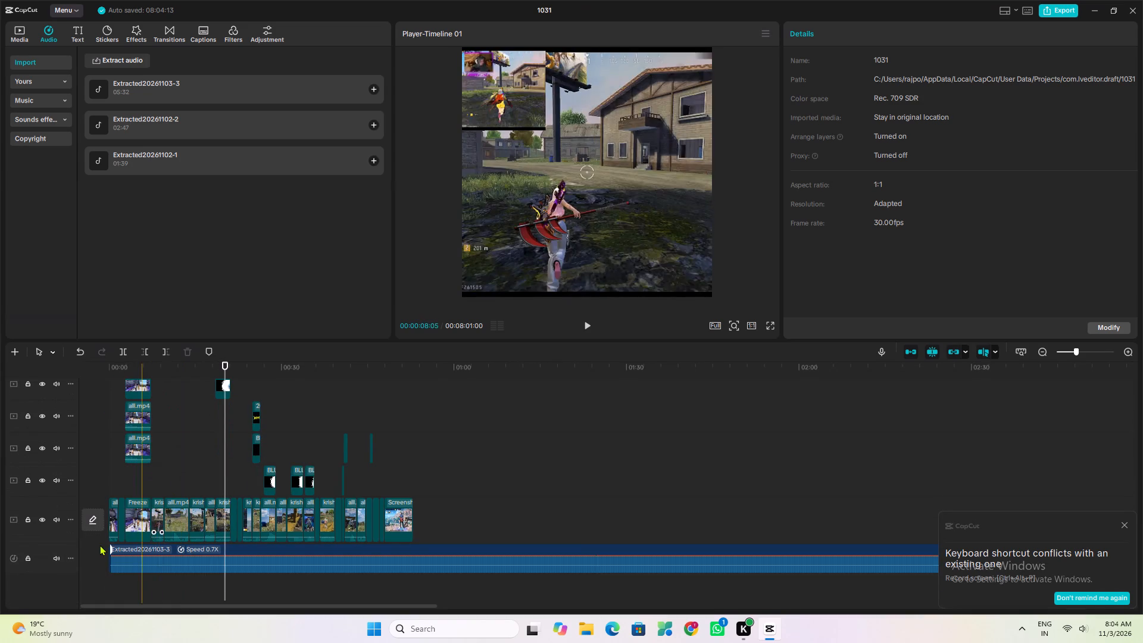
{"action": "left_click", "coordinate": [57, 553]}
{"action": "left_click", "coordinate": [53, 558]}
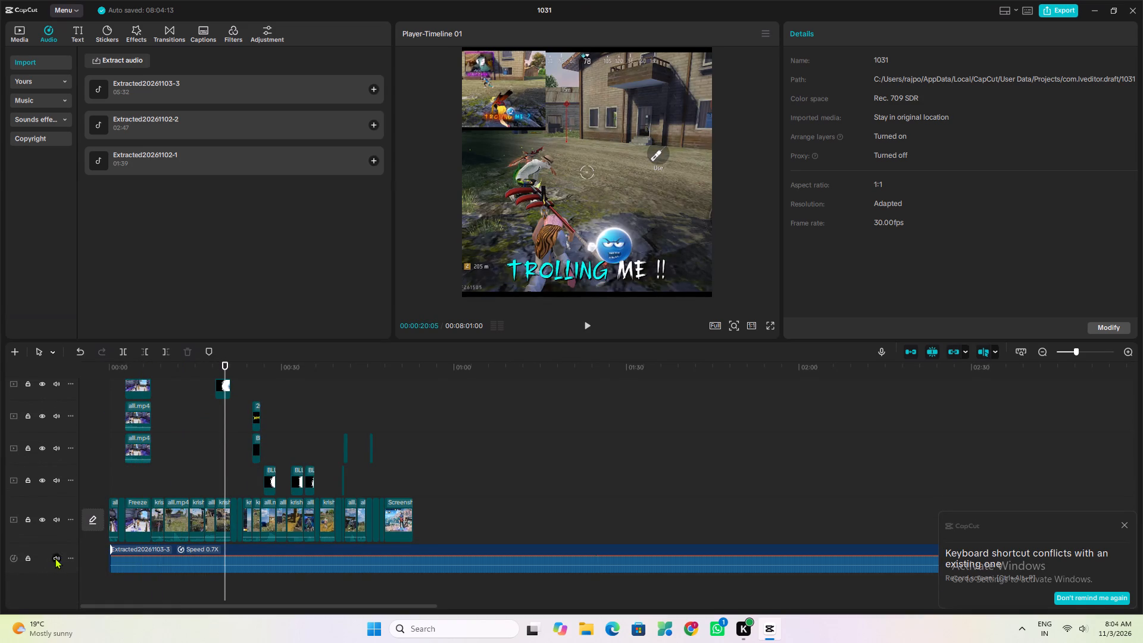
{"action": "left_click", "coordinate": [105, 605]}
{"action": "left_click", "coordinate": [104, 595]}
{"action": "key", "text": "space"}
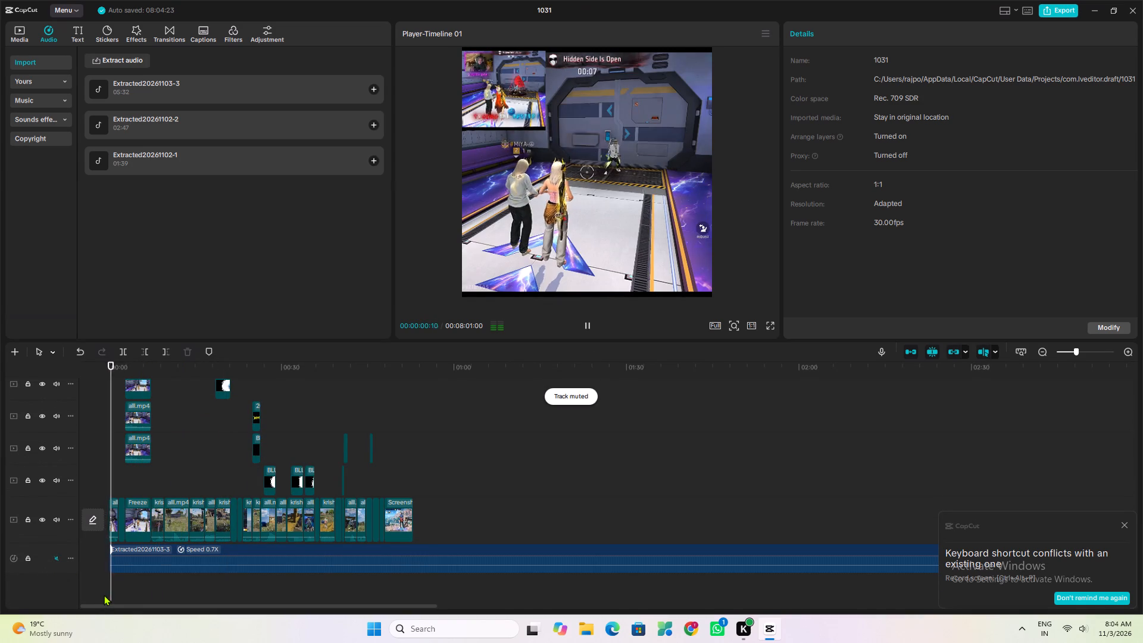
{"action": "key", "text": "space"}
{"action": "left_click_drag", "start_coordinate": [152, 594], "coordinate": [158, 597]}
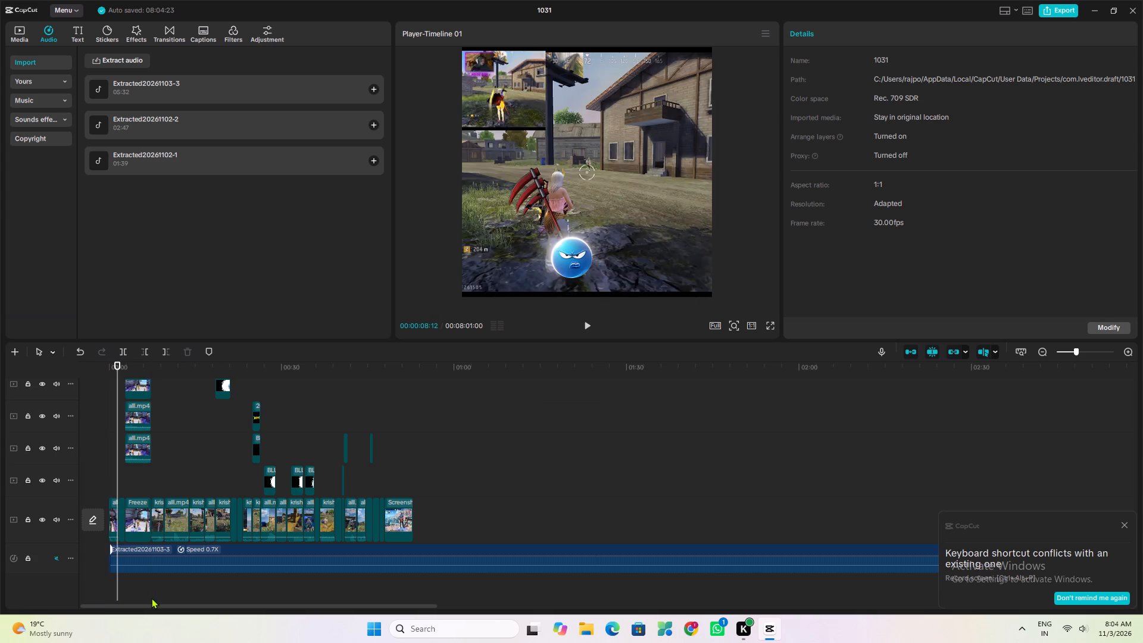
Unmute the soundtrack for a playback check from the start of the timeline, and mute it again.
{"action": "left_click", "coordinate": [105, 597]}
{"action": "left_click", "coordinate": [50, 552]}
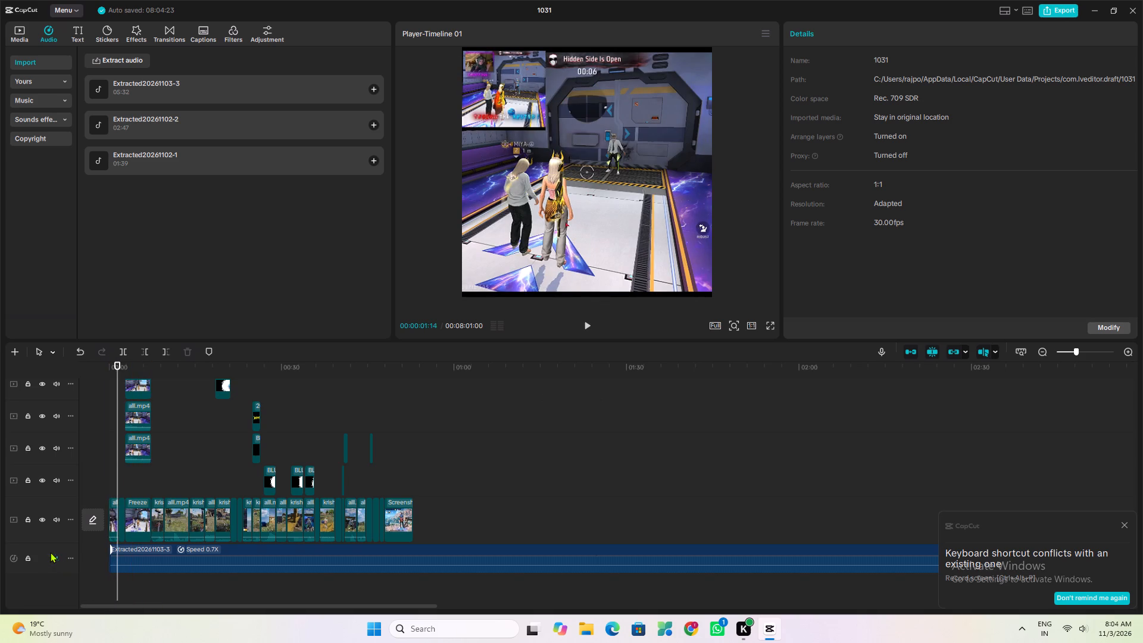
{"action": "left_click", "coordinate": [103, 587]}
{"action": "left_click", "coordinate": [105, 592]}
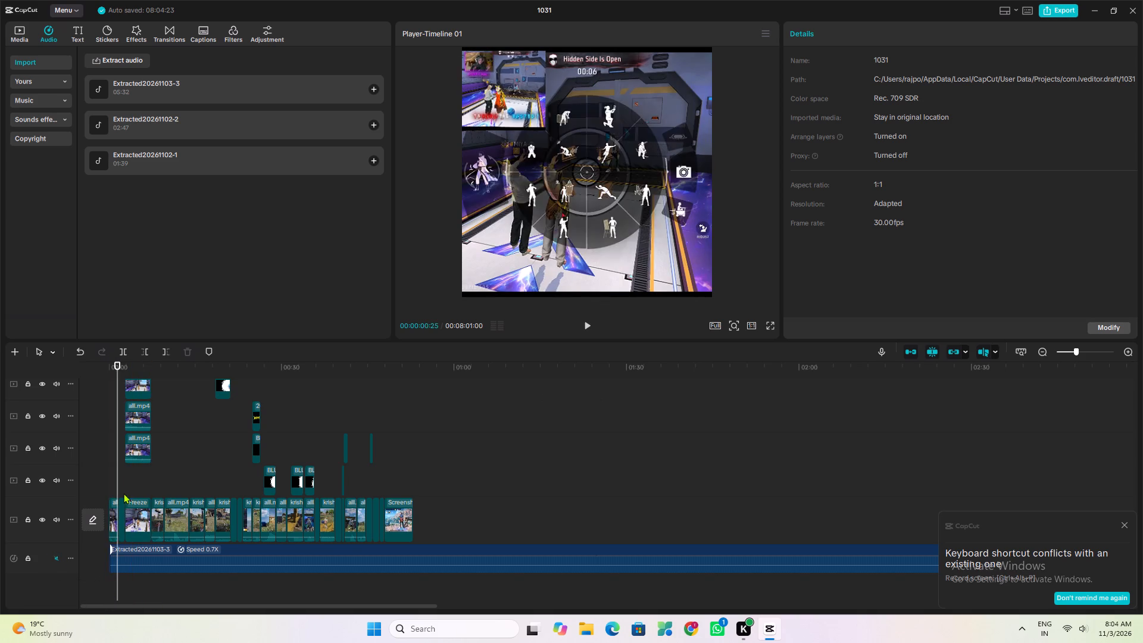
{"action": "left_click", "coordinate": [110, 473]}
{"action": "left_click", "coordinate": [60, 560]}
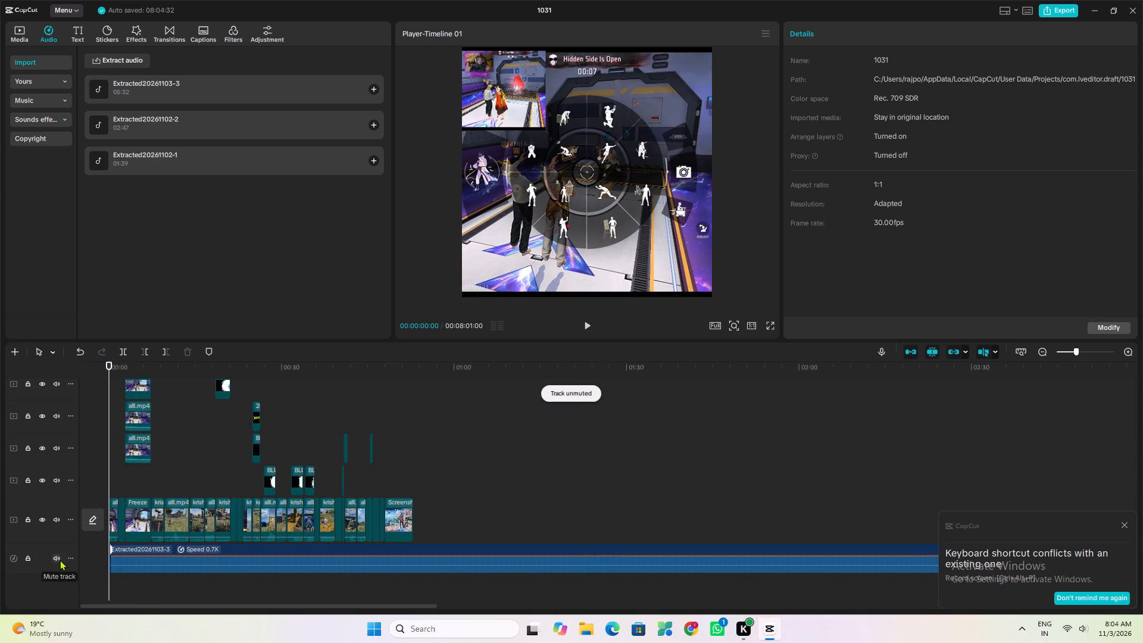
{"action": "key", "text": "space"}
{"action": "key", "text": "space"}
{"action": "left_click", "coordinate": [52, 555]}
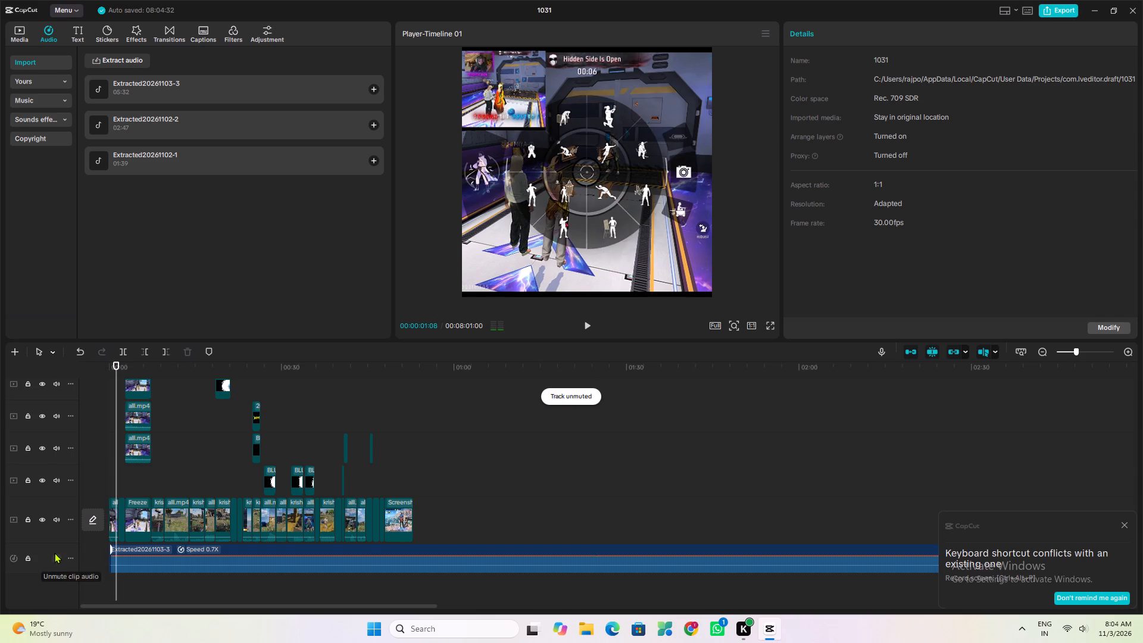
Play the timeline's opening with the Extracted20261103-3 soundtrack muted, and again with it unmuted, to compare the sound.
{"action": "left_click", "coordinate": [104, 447]}
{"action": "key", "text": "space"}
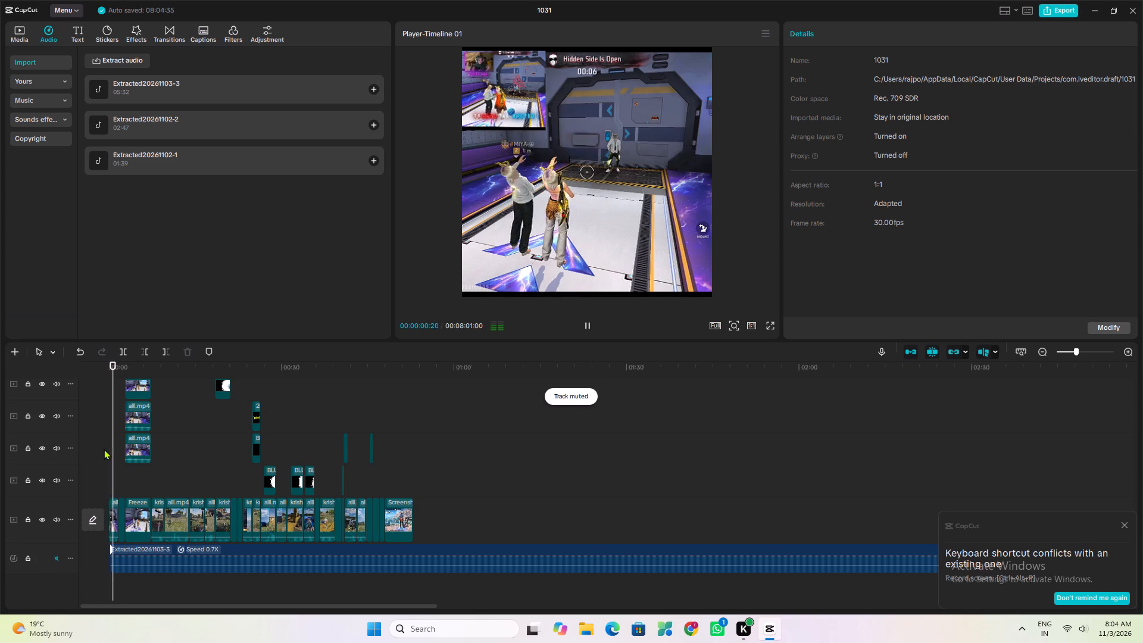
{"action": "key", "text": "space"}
{"action": "left_click", "coordinate": [54, 561]}
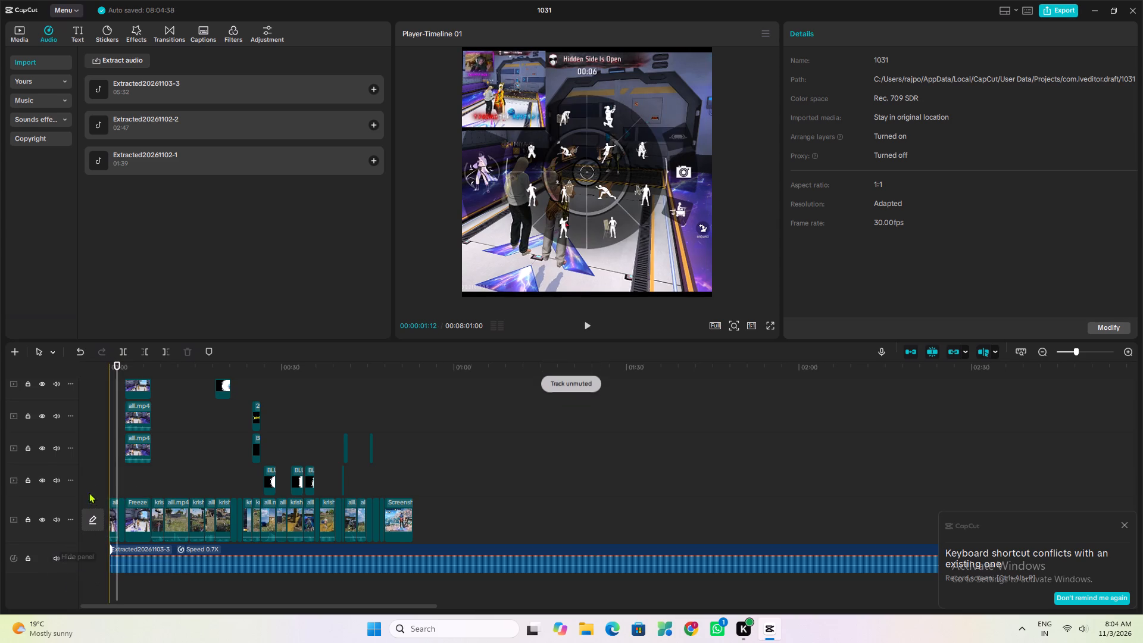
{"action": "left_click", "coordinate": [92, 483]}
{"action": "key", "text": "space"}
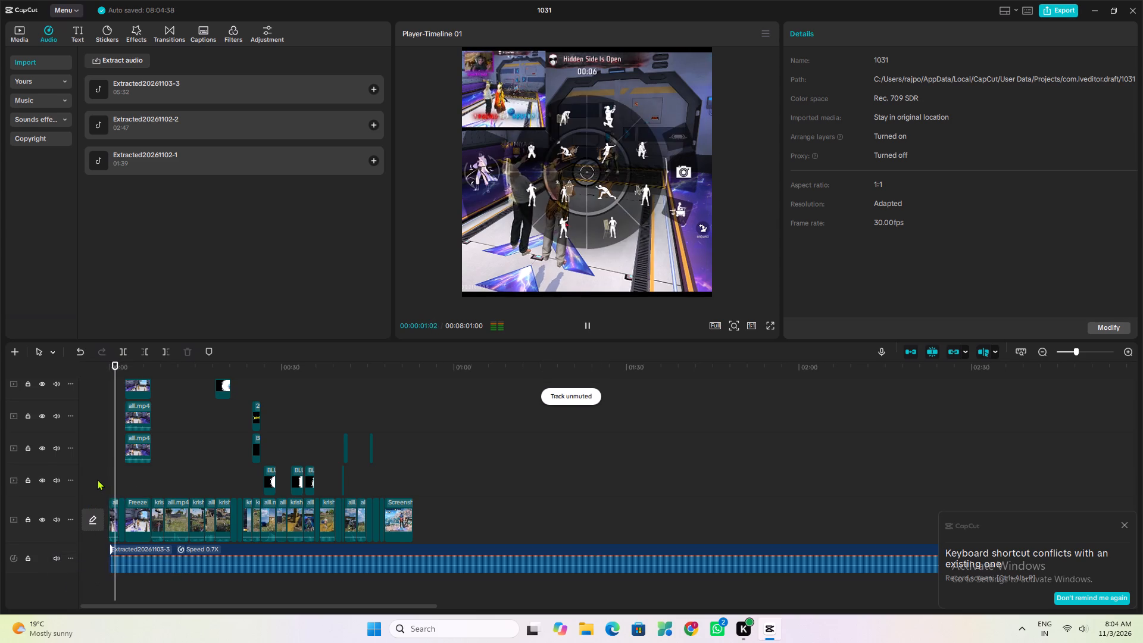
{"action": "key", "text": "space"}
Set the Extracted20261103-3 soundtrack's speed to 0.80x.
{"action": "left_click", "coordinate": [151, 569]}
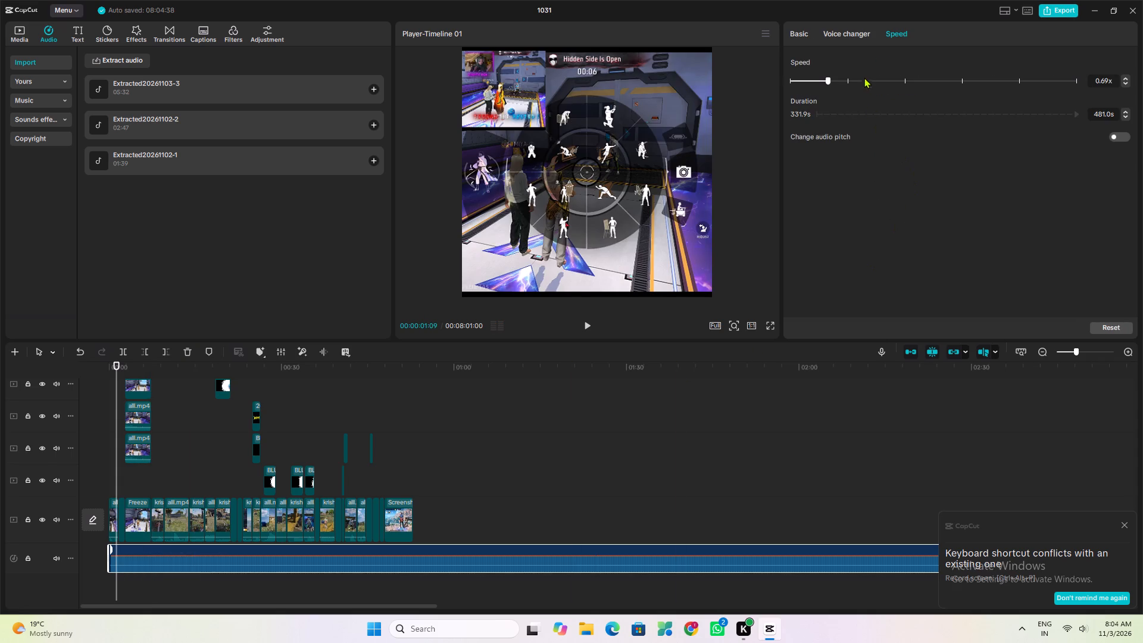
{"action": "left_click", "coordinate": [830, 81]}
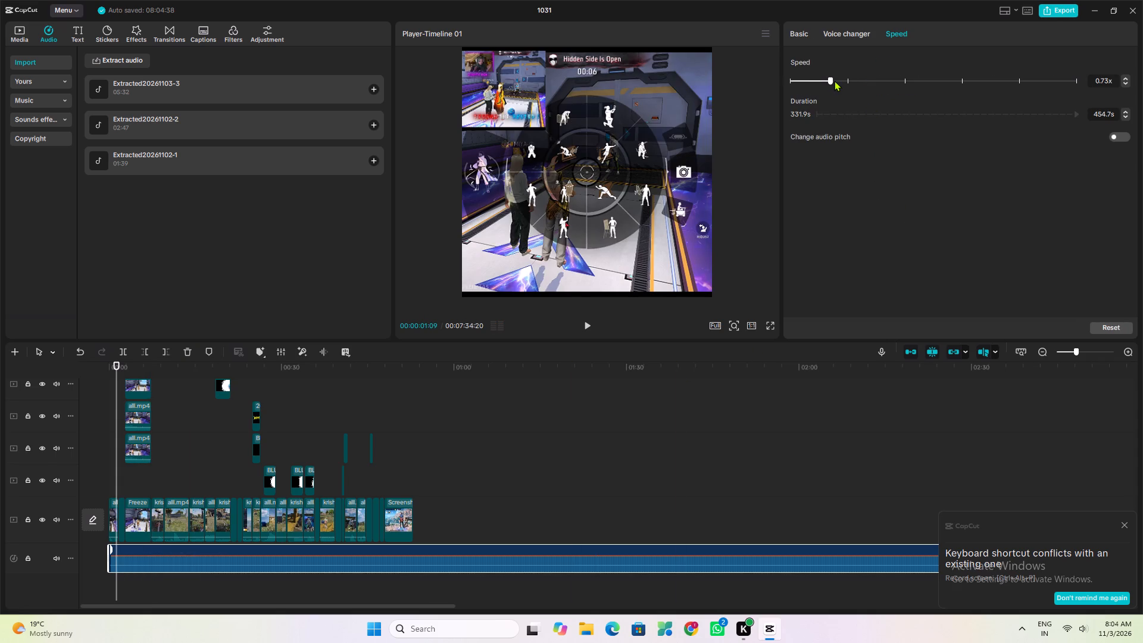
{"action": "left_click", "coordinate": [835, 79]}
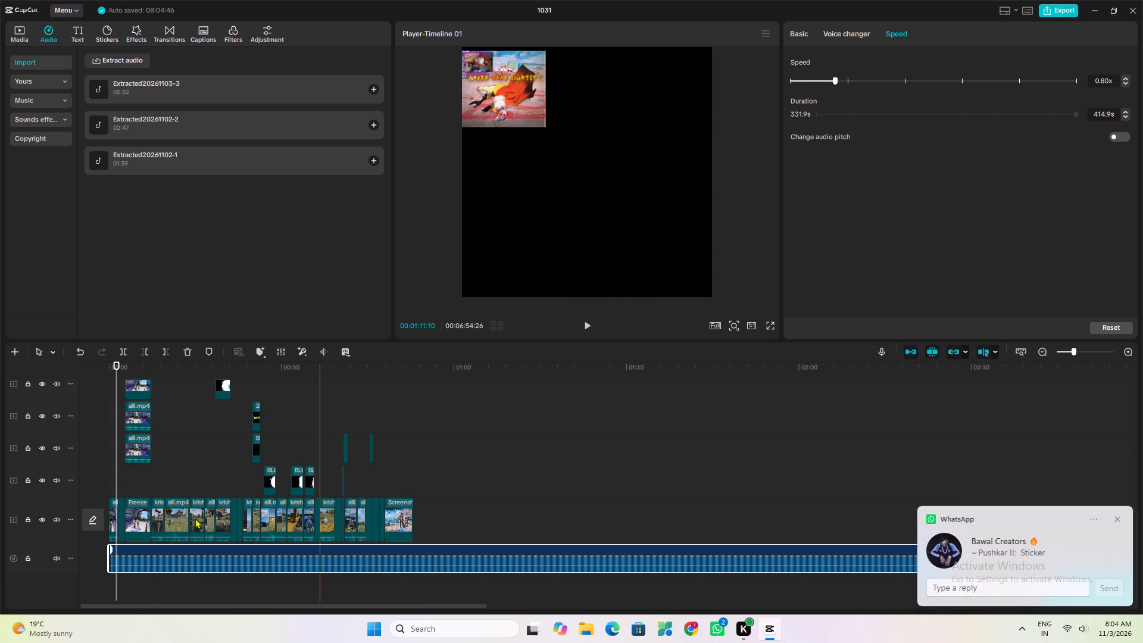
Play the timeline's opening with the soundtrack audible, and again with it muted, to check its timing against the clips.
{"action": "left_click", "coordinate": [104, 566]}
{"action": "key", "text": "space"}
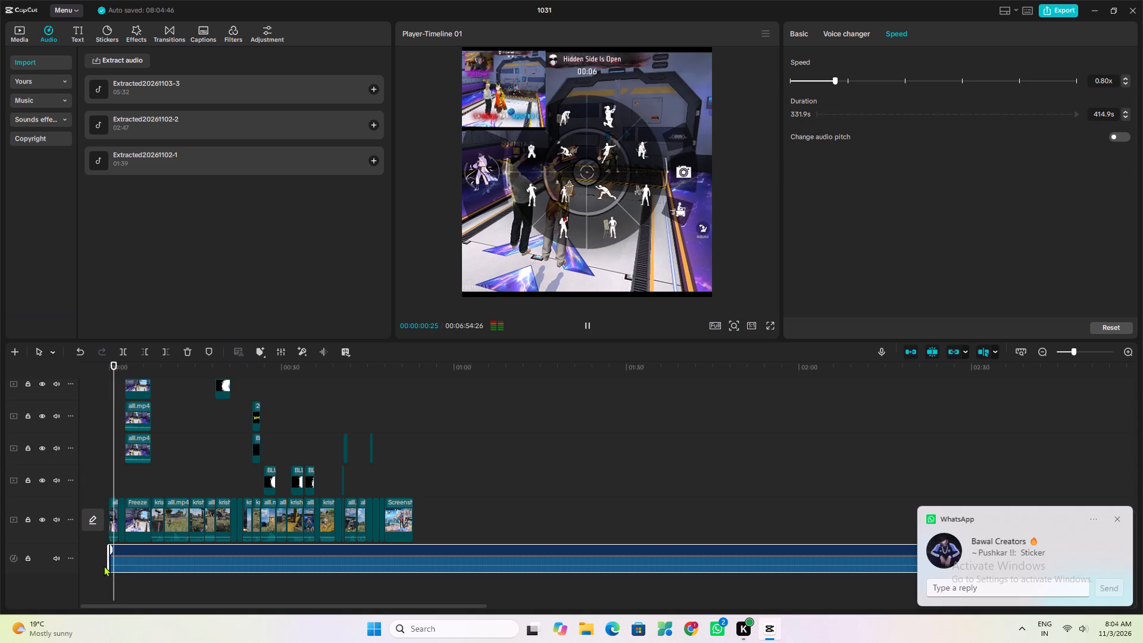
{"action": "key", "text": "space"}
{"action": "left_click", "coordinate": [54, 558]}
{"action": "left_click", "coordinate": [87, 558]}
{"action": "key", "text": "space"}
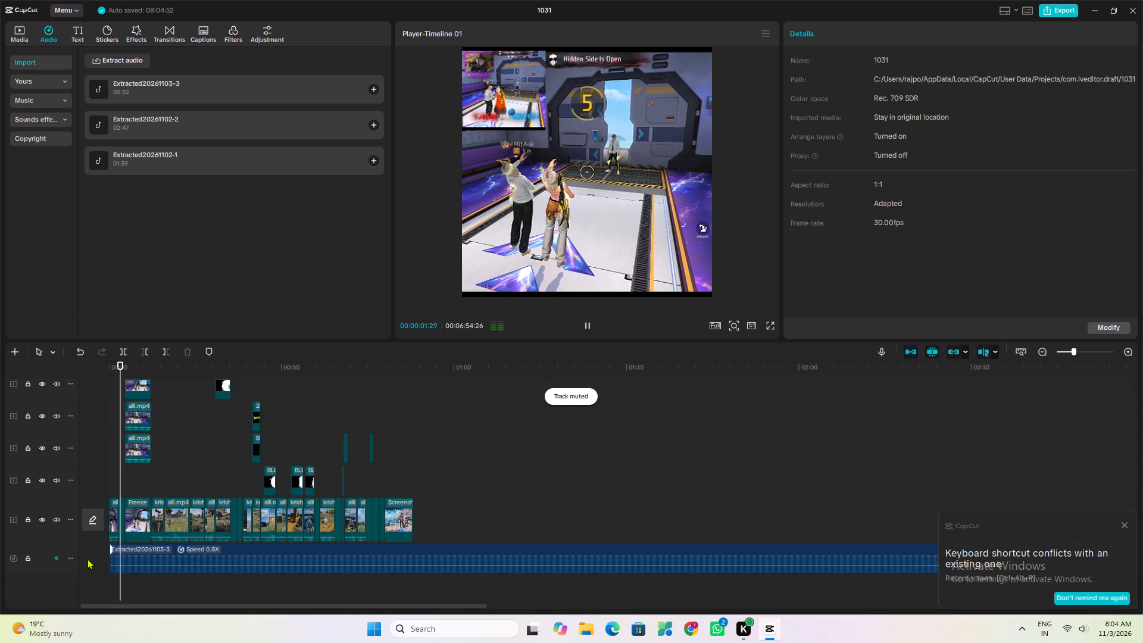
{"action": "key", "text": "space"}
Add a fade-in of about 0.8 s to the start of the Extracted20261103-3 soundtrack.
{"action": "left_click", "coordinate": [162, 558]}
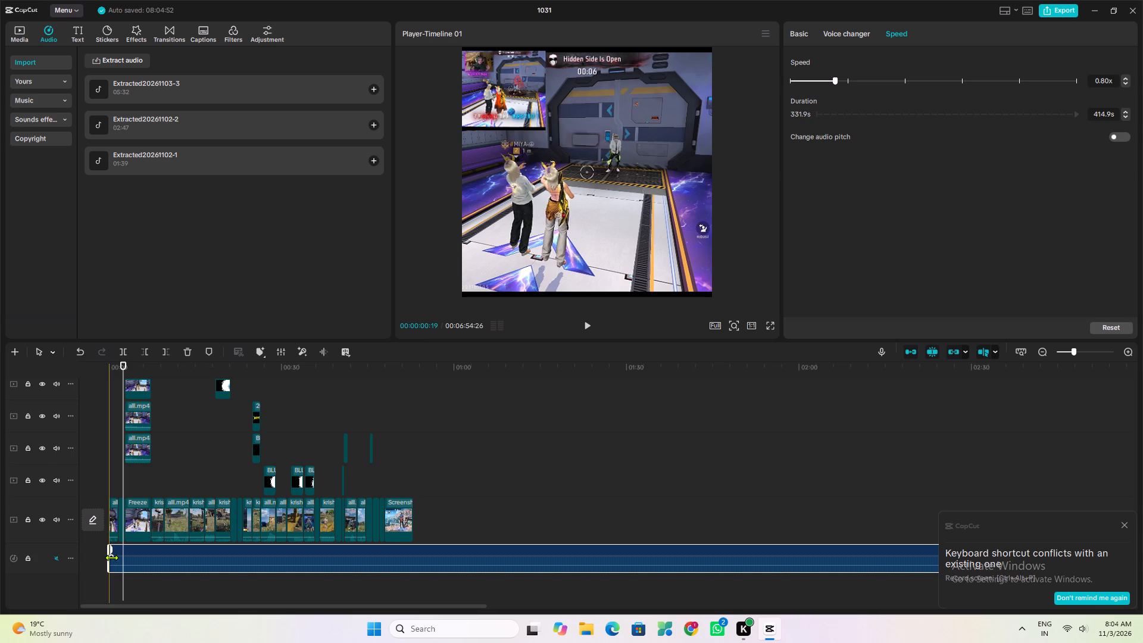
{"action": "left_click_drag", "start_coordinate": [111, 557], "coordinate": [108, 563]}
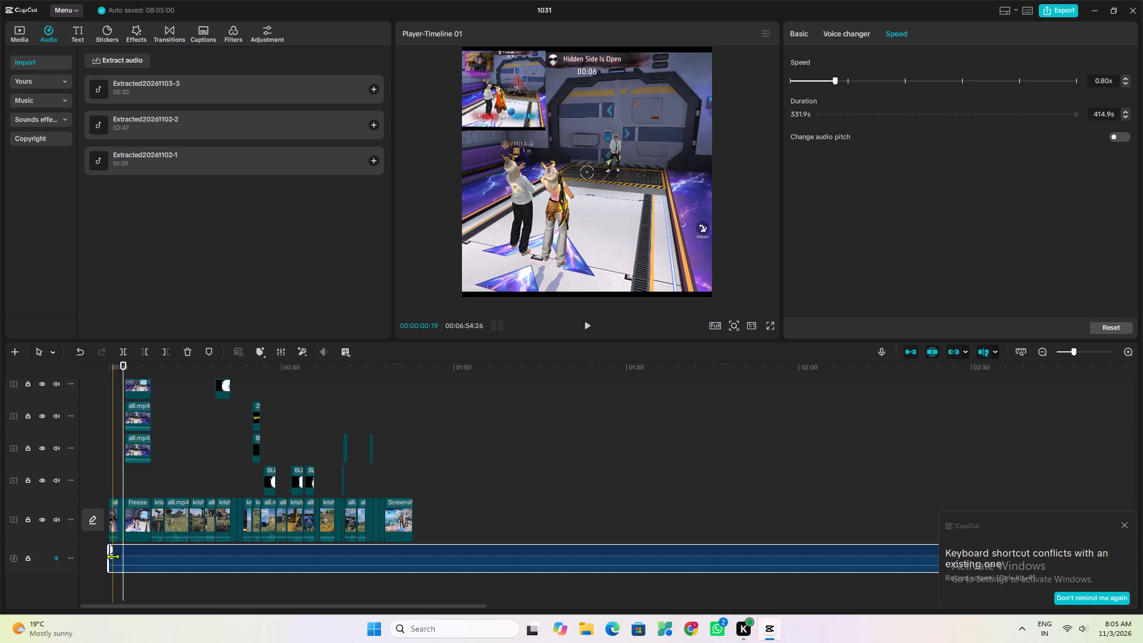
{"action": "left_click_drag", "start_coordinate": [113, 557], "coordinate": [114, 576]}
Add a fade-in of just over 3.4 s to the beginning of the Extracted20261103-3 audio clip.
{"action": "left_click_drag", "start_coordinate": [114, 576], "coordinate": [114, 563]}
{"action": "left_click_drag", "start_coordinate": [113, 560], "coordinate": [117, 583]}
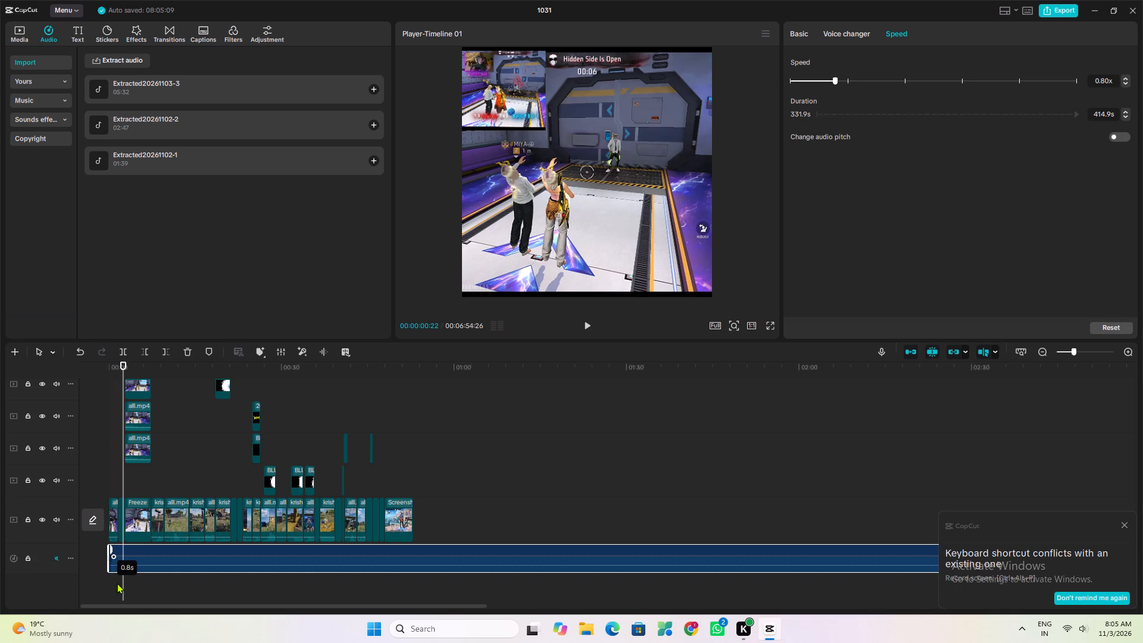
{"action": "left_click_drag", "start_coordinate": [117, 583], "coordinate": [133, 591]}
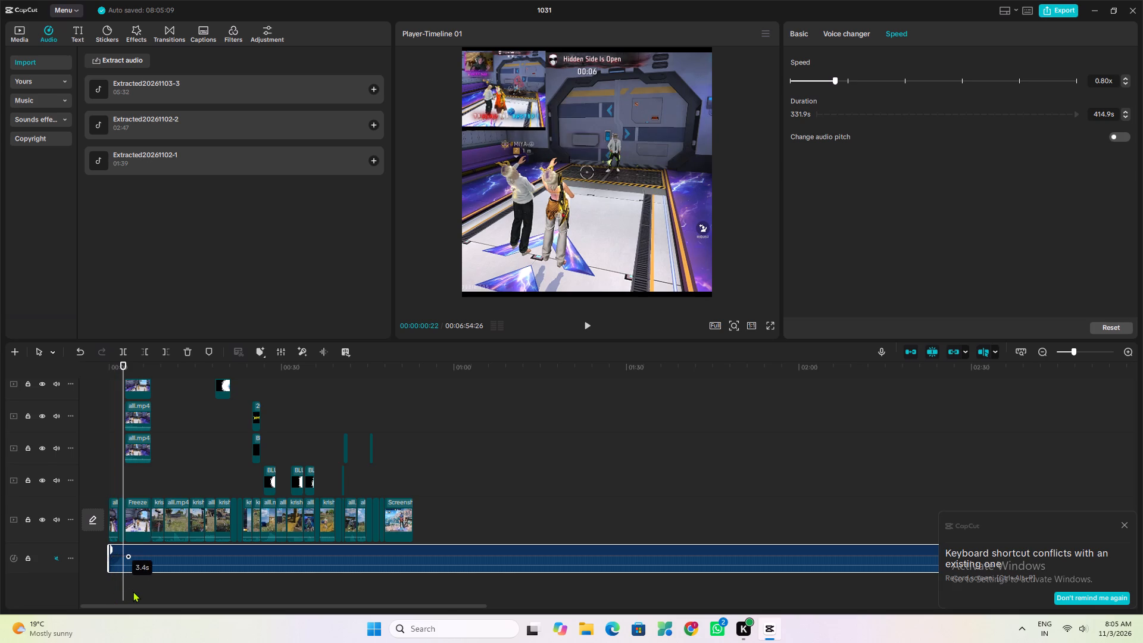
{"action": "left_click_drag", "start_coordinate": [133, 591], "coordinate": [135, 591]}
Replay the opening with the soundtrack silent, unmute the soundtrack, and play from the start to hear its fade-in.
{"action": "left_click", "coordinate": [90, 594]}
{"action": "key", "text": "space"}
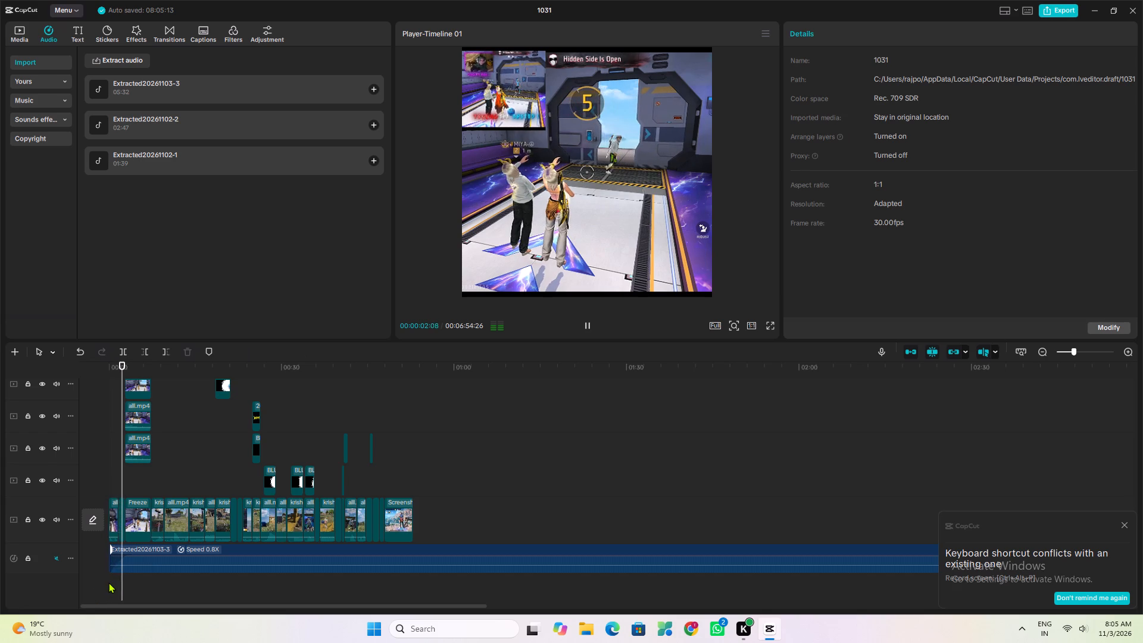
{"action": "left_click", "coordinate": [104, 584]}
{"action": "key", "text": "space"}
{"action": "left_click", "coordinate": [98, 585]}
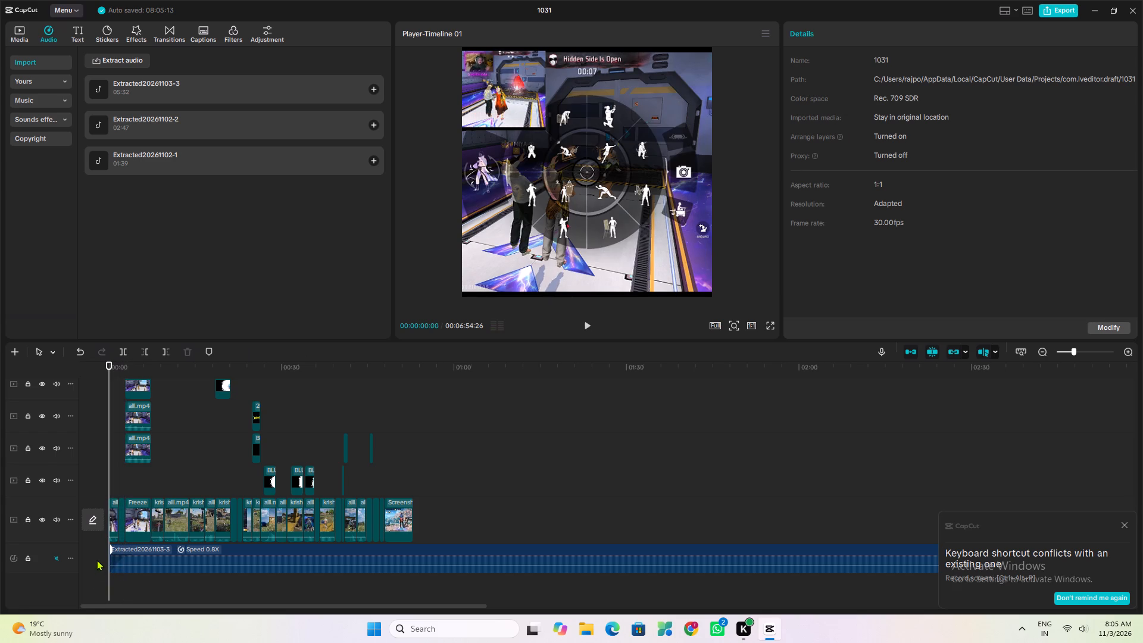
{"action": "left_click", "coordinate": [54, 556]}
{"action": "key", "text": "space"}
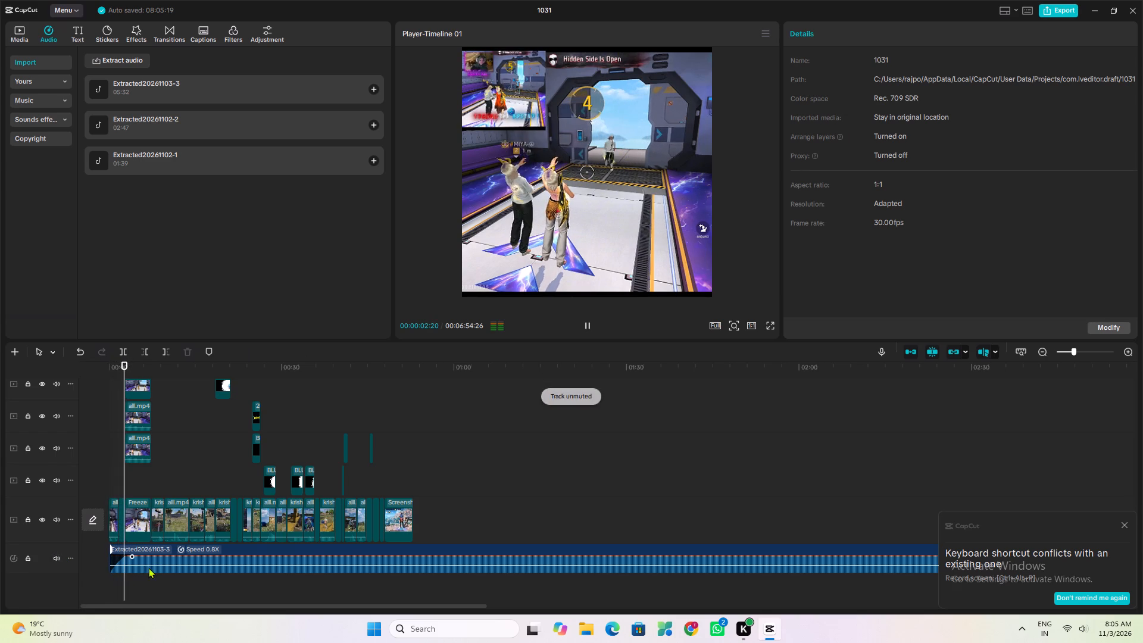
Mute the overlay track holding the vidssave.com 720P.mp4 video.
{"action": "scroll", "coordinate": [205, 497], "scroll_direction": "up", "scroll_amount": 7}
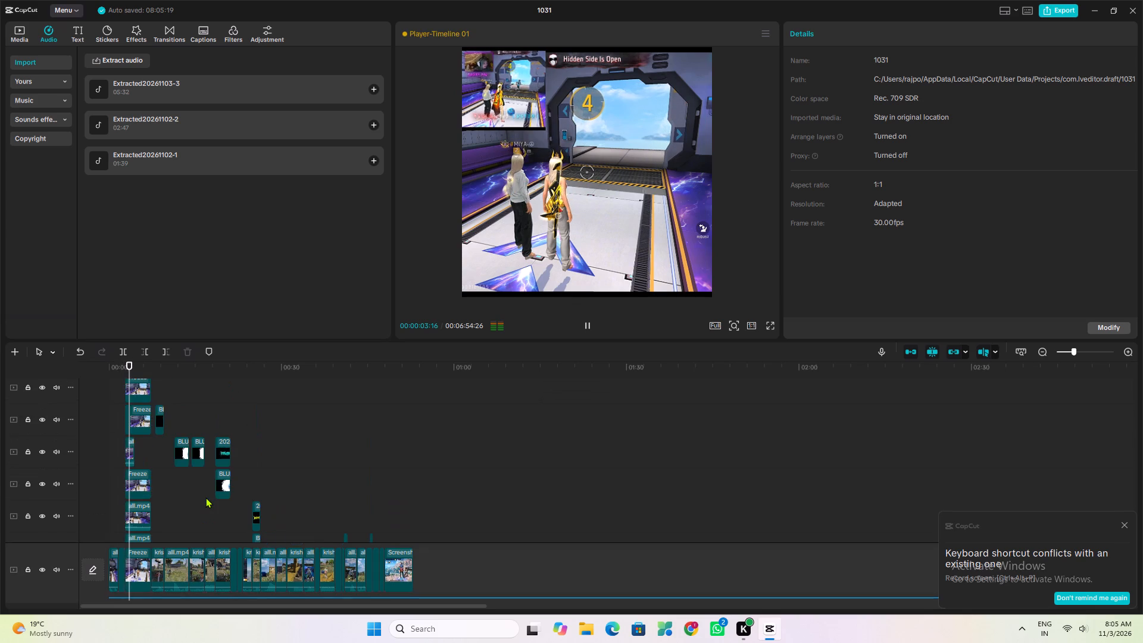
{"action": "scroll", "coordinate": [205, 497], "scroll_direction": "up", "scroll_amount": 9}
{"action": "left_click", "coordinate": [58, 453]}
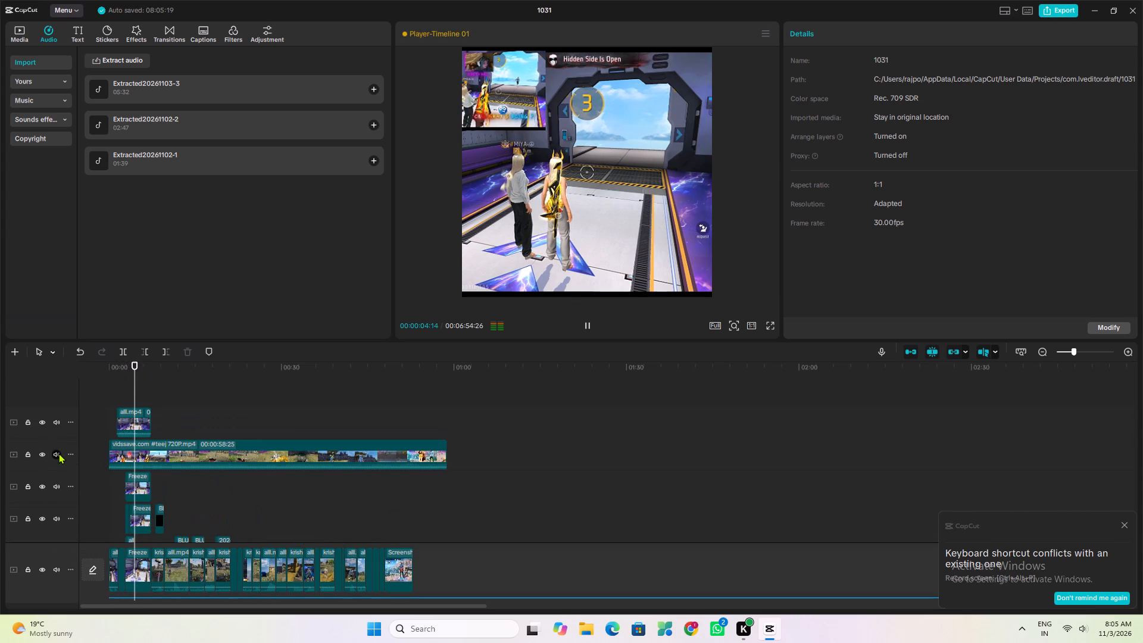
Play the edit from about 9 s to about 37 s, comparing the captions and emojis with the inset reference video.
{"action": "scroll", "coordinate": [198, 482], "scroll_direction": "down", "scroll_amount": 6}
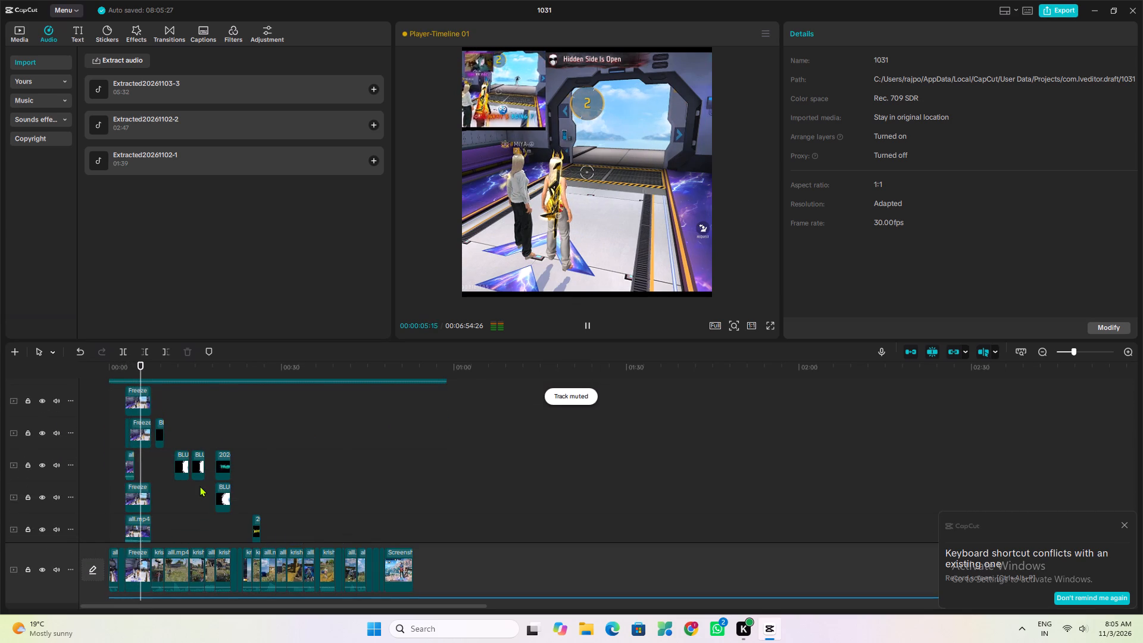
{"action": "left_click", "coordinate": [160, 523]}
{"action": "key", "text": "space"}
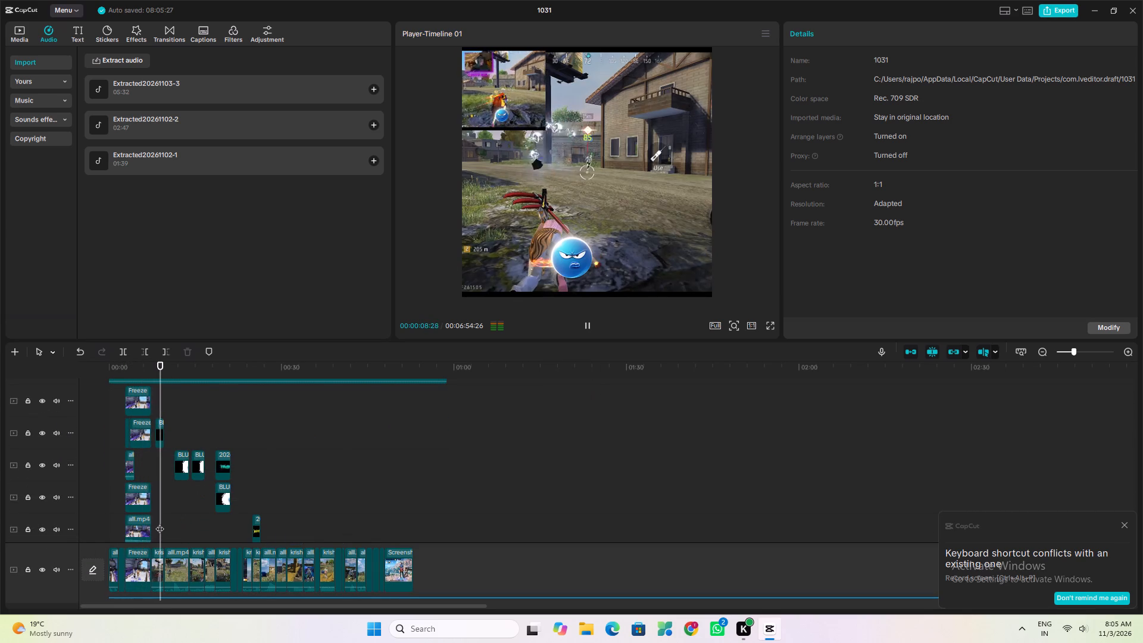
{"action": "scroll", "coordinate": [162, 519], "scroll_direction": "down", "scroll_amount": 9}
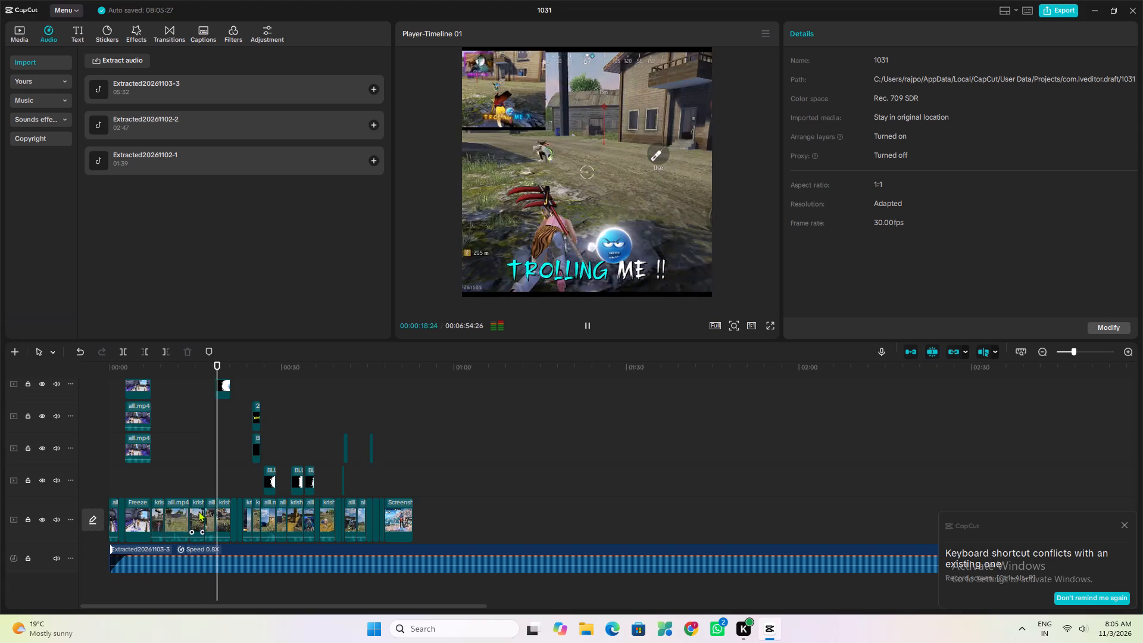
{"action": "scroll", "coordinate": [199, 510], "scroll_direction": "down", "scroll_amount": 6}
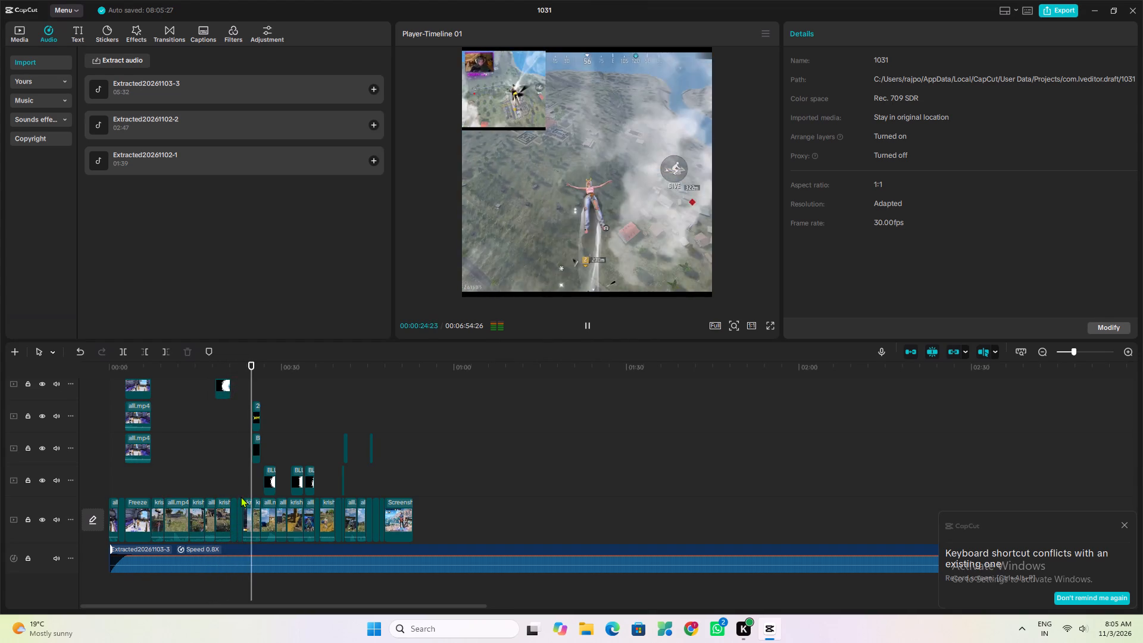
{"action": "key", "text": "space"}
{"action": "key", "text": "space"}
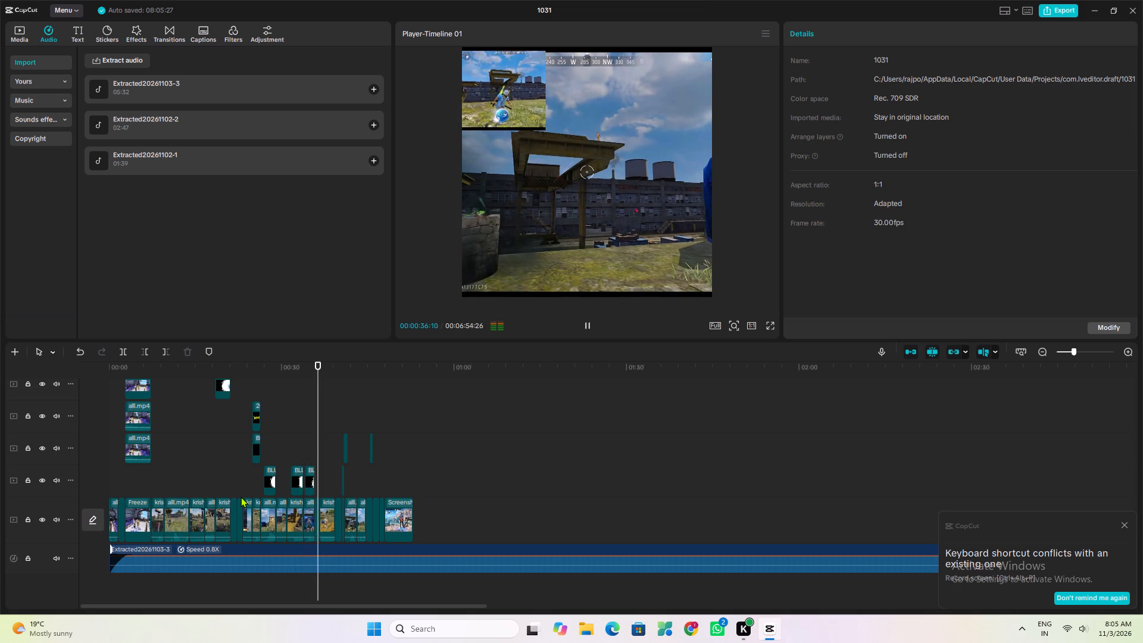
{"action": "key", "text": "space"}
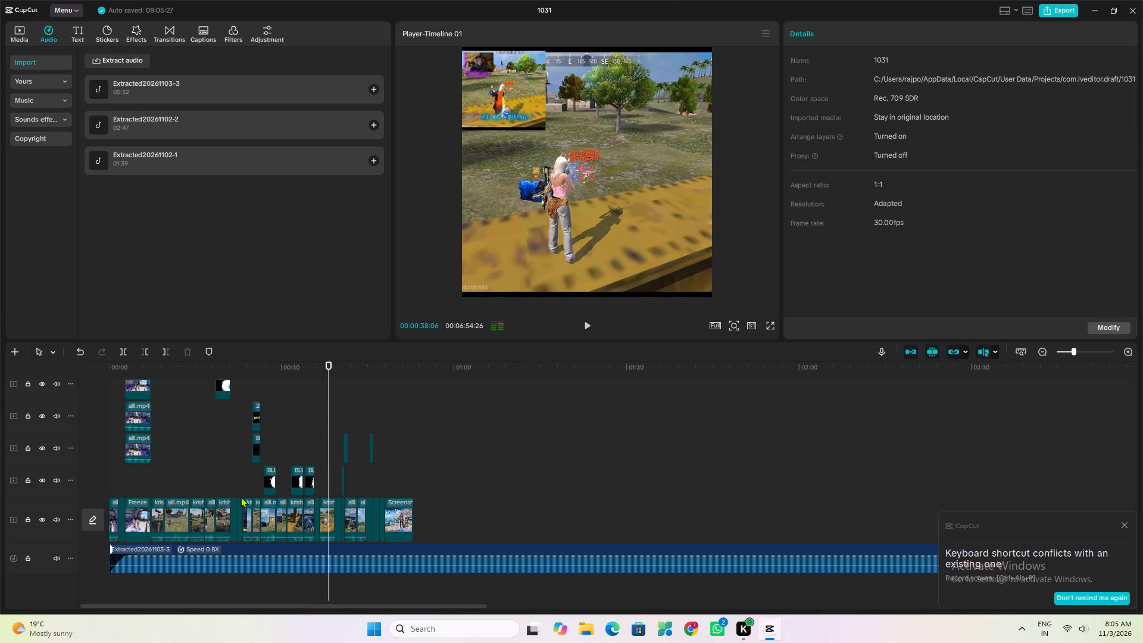
{"action": "left_click", "coordinate": [327, 469]}
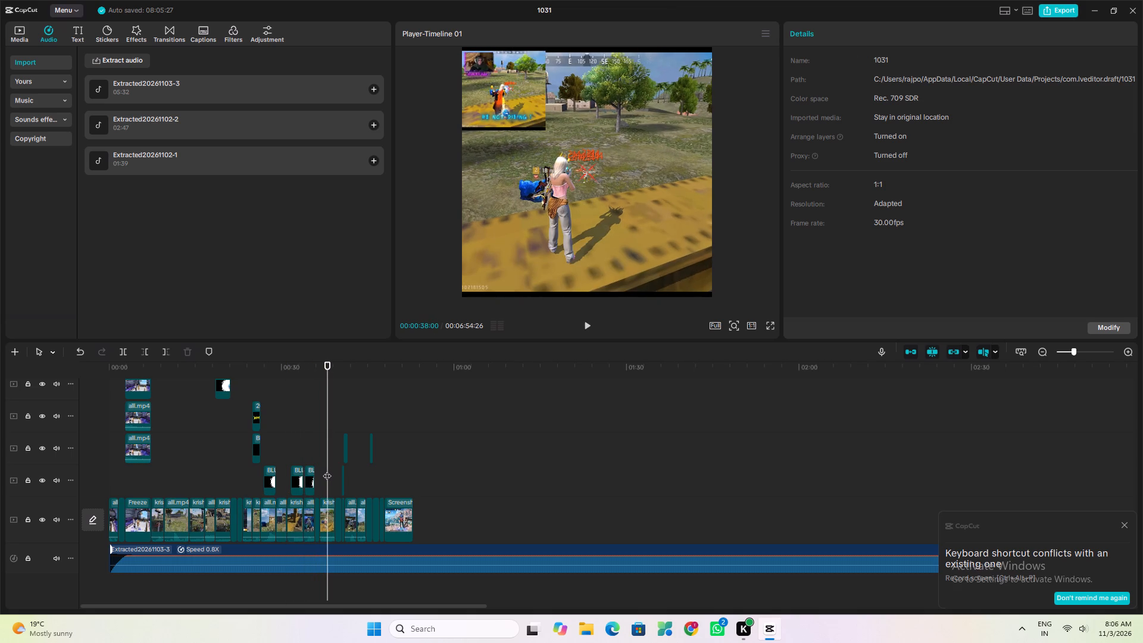
{"action": "left_click", "coordinate": [324, 469]}
{"action": "key", "text": "space"}
{"action": "key", "text": "space"}
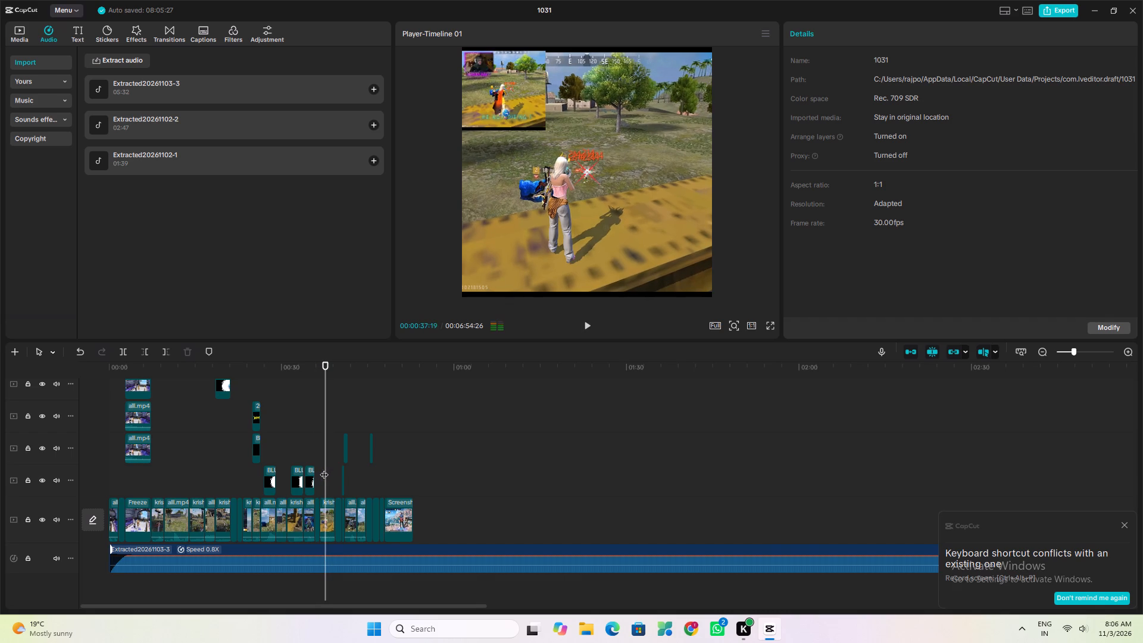
Add the 20261101_140632.png caption image on an overlay track, starting with the 2:21-long krish9808.mp4 clip at 00:00:36:20.
{"action": "left_click", "coordinate": [1089, 348]}
{"action": "left_click", "coordinate": [1089, 348]}
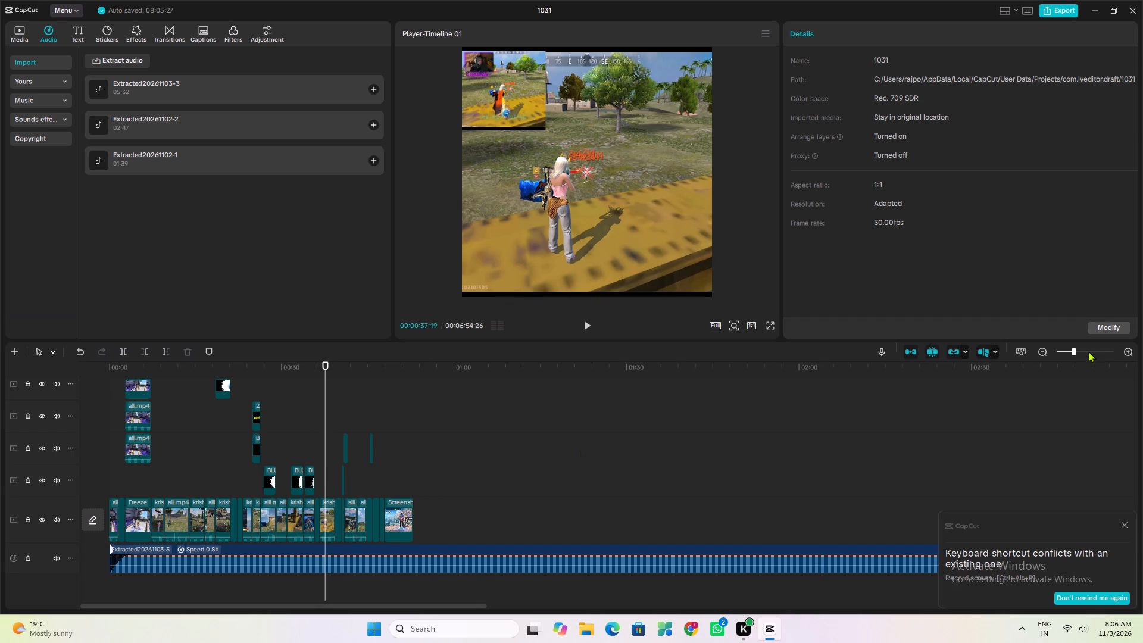
{"action": "left_click", "coordinate": [1086, 349]}
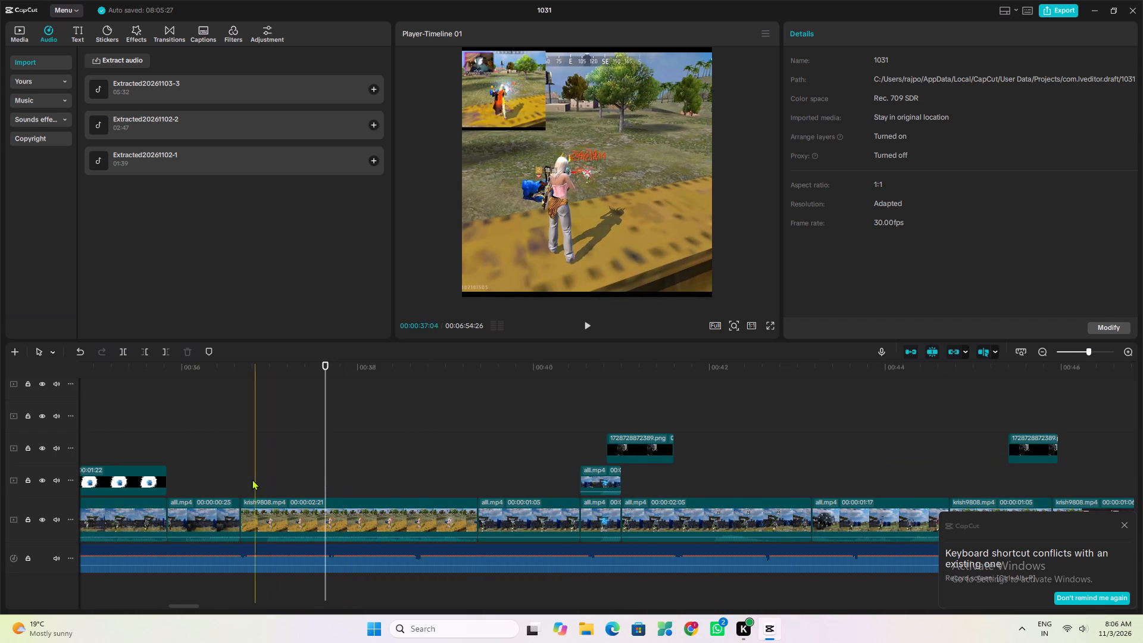
{"action": "left_click", "coordinate": [245, 473]}
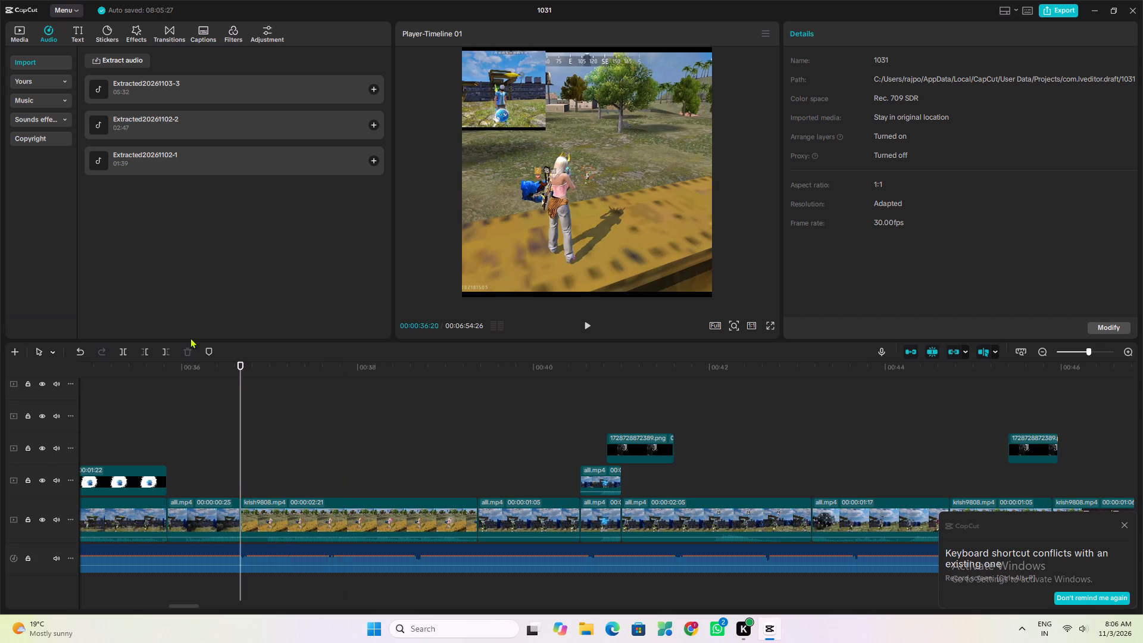
{"action": "left_click", "coordinate": [25, 30]}
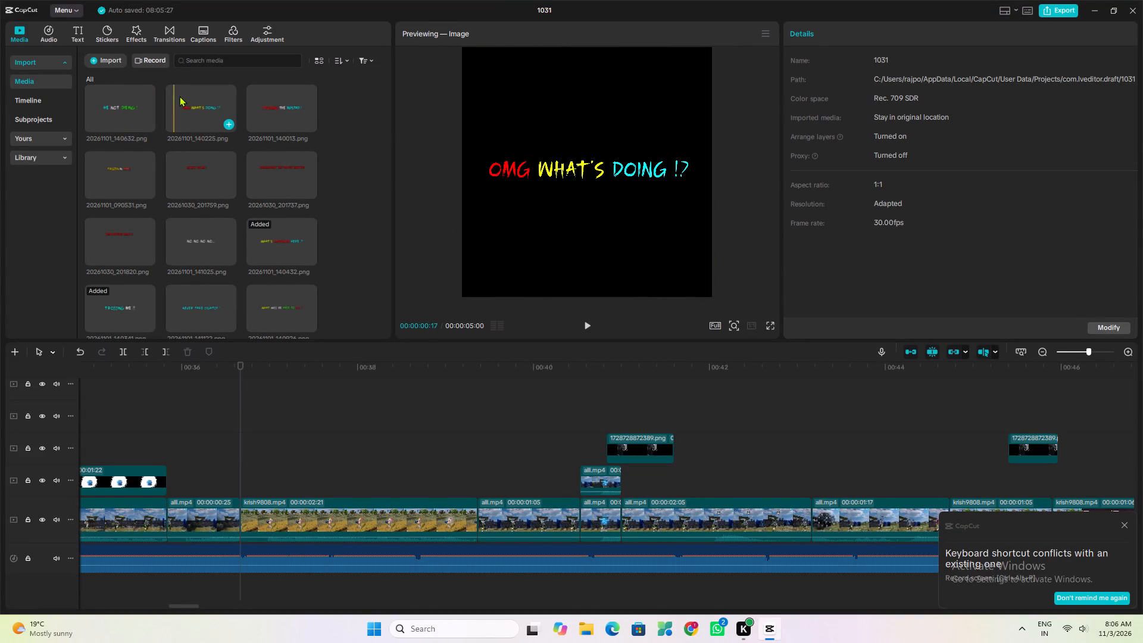
{"action": "left_click_drag", "start_coordinate": [107, 101], "coordinate": [236, 464]}
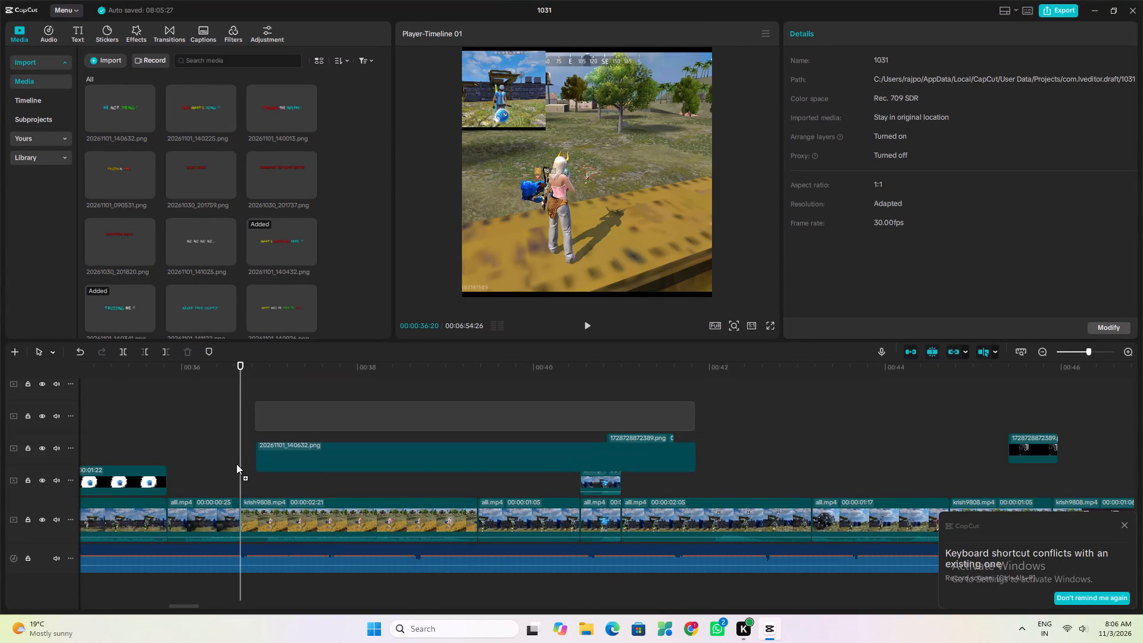
{"action": "left_click_drag", "start_coordinate": [236, 464], "coordinate": [243, 418]}
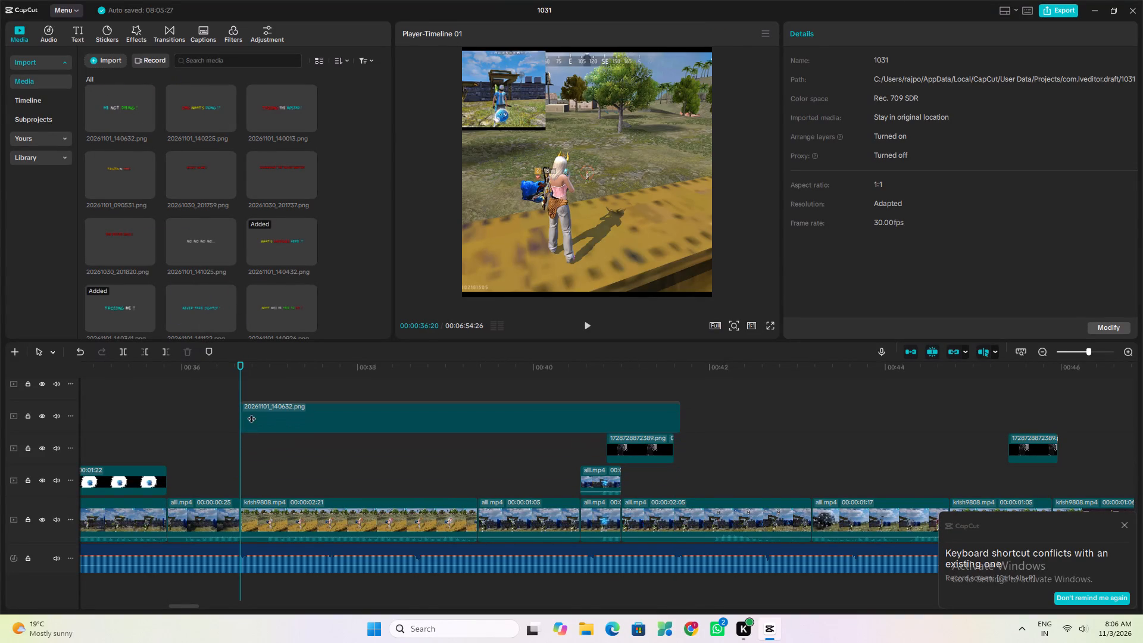
{"action": "left_click", "coordinate": [343, 457]}
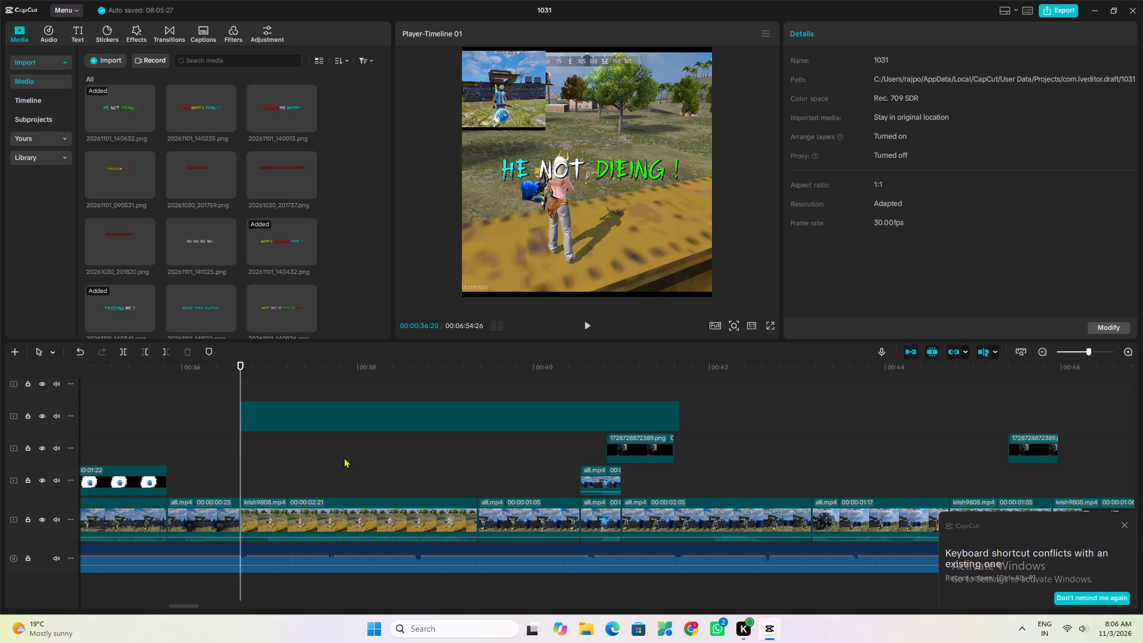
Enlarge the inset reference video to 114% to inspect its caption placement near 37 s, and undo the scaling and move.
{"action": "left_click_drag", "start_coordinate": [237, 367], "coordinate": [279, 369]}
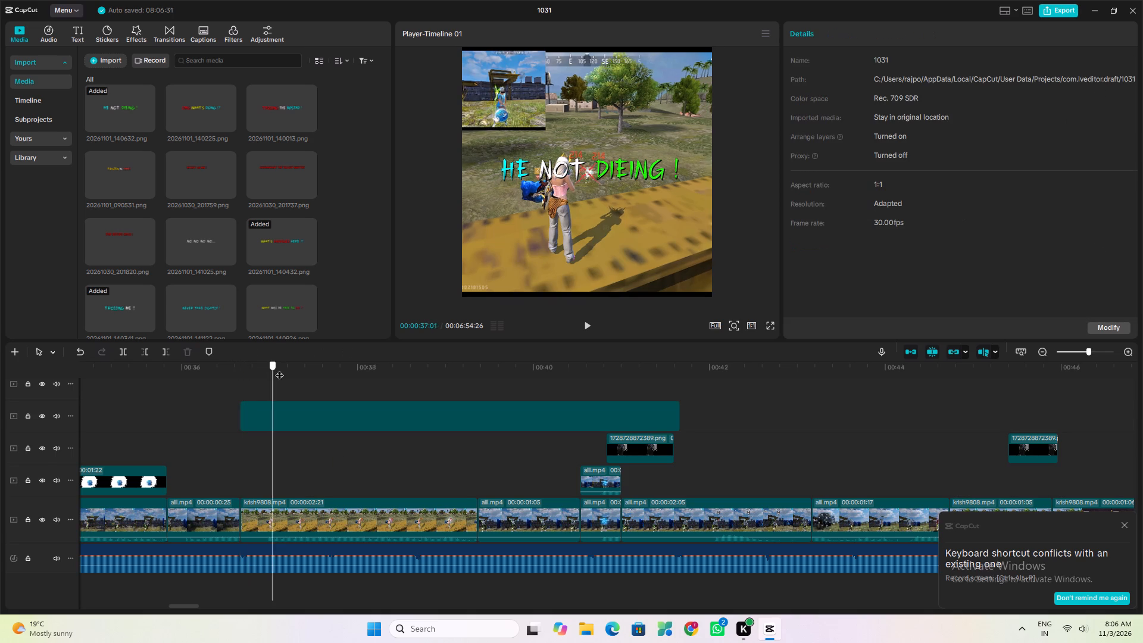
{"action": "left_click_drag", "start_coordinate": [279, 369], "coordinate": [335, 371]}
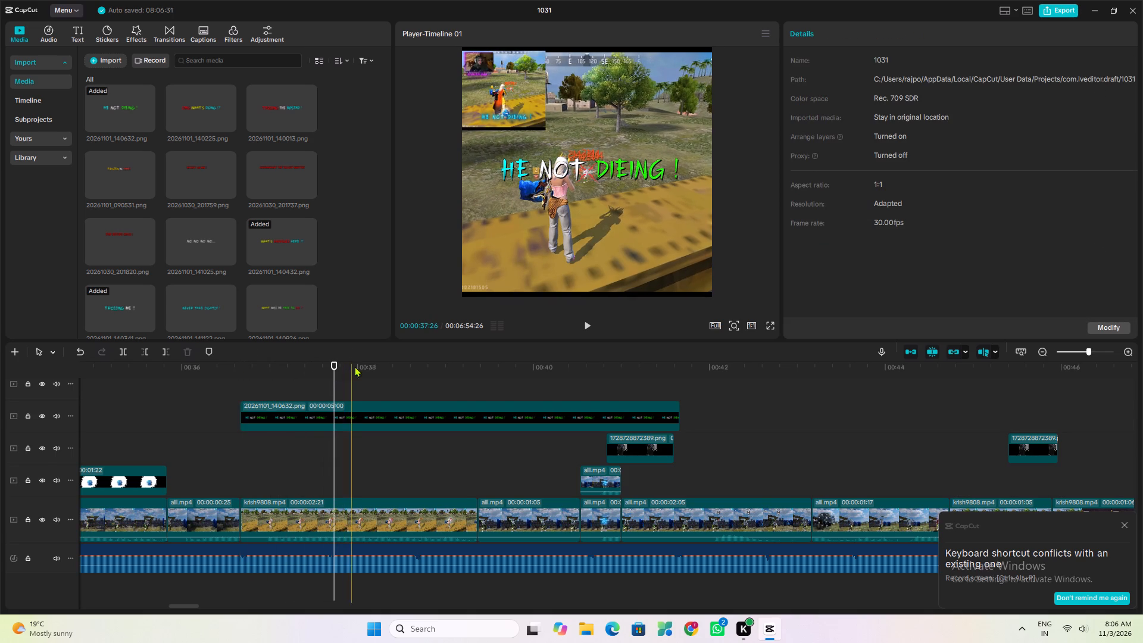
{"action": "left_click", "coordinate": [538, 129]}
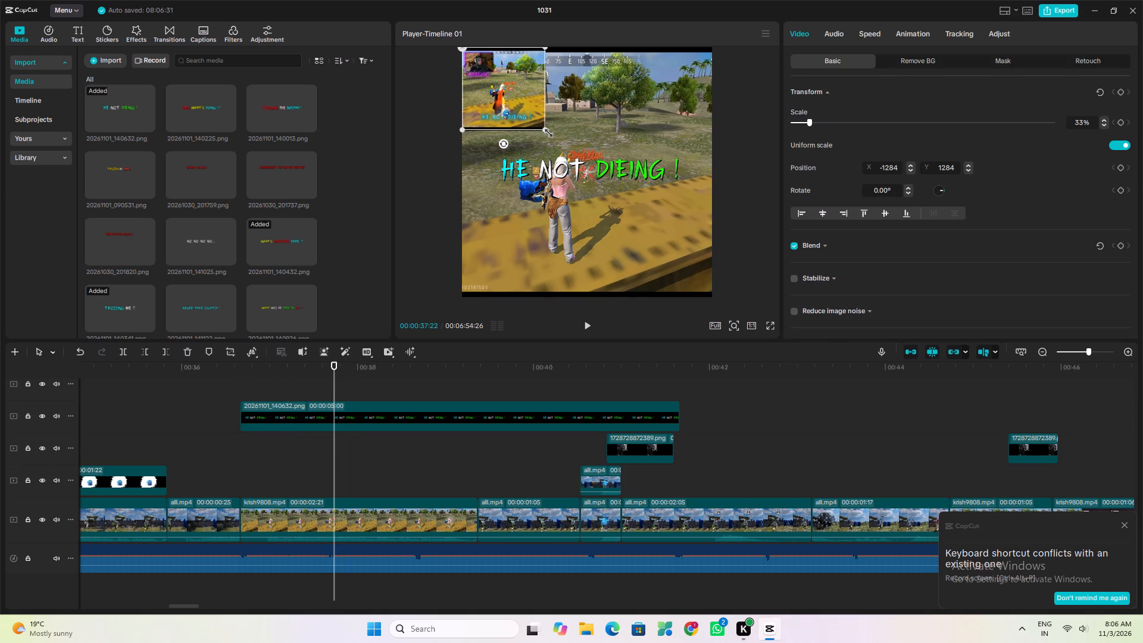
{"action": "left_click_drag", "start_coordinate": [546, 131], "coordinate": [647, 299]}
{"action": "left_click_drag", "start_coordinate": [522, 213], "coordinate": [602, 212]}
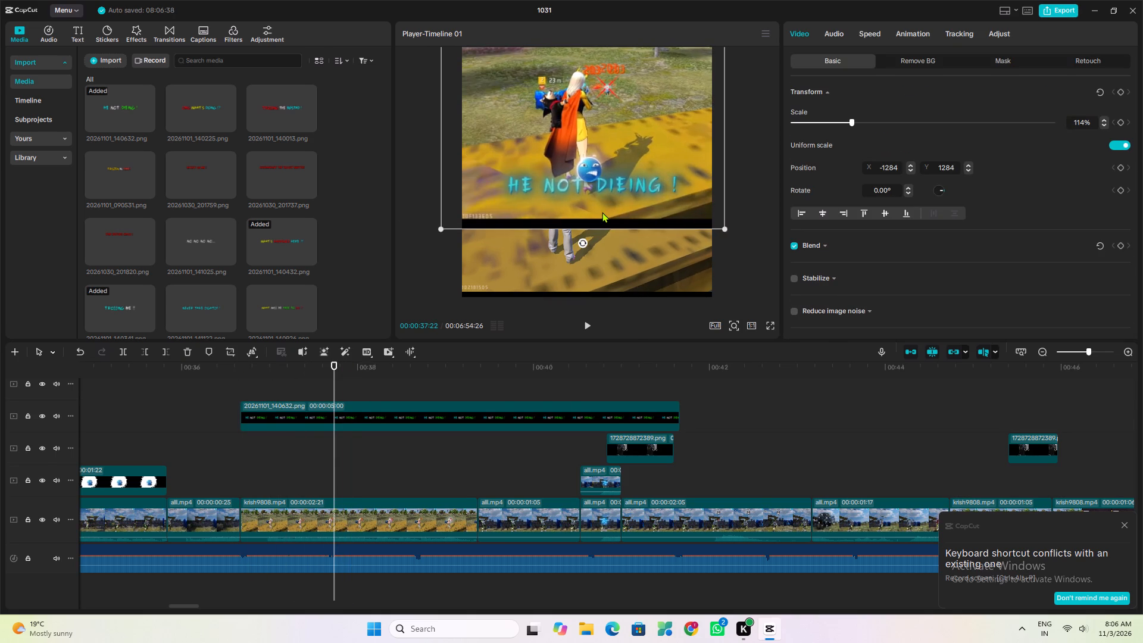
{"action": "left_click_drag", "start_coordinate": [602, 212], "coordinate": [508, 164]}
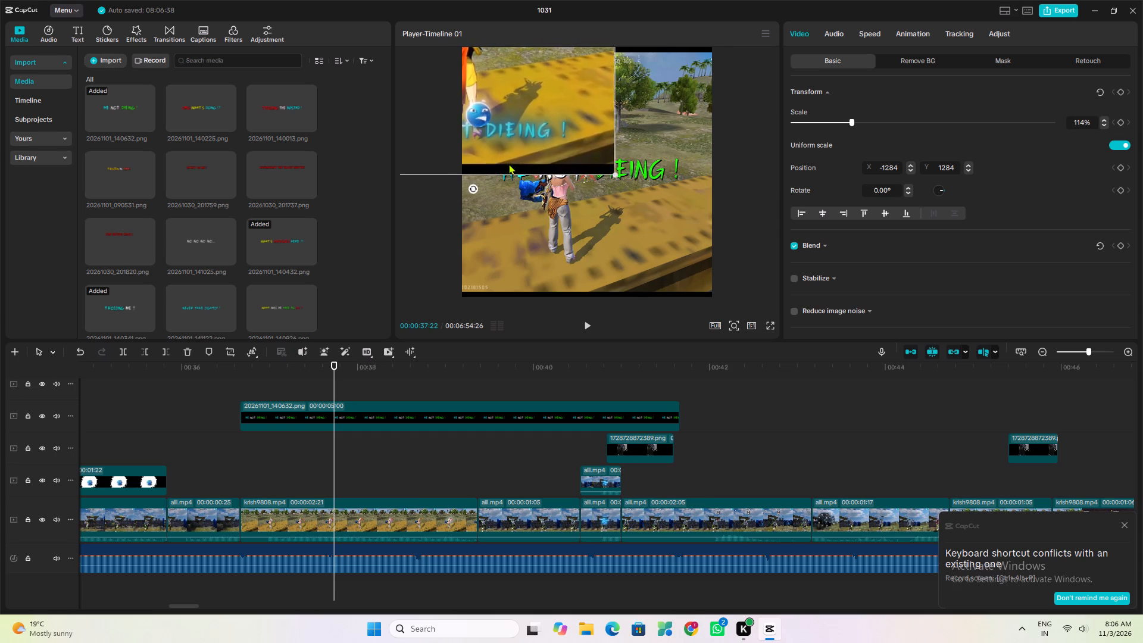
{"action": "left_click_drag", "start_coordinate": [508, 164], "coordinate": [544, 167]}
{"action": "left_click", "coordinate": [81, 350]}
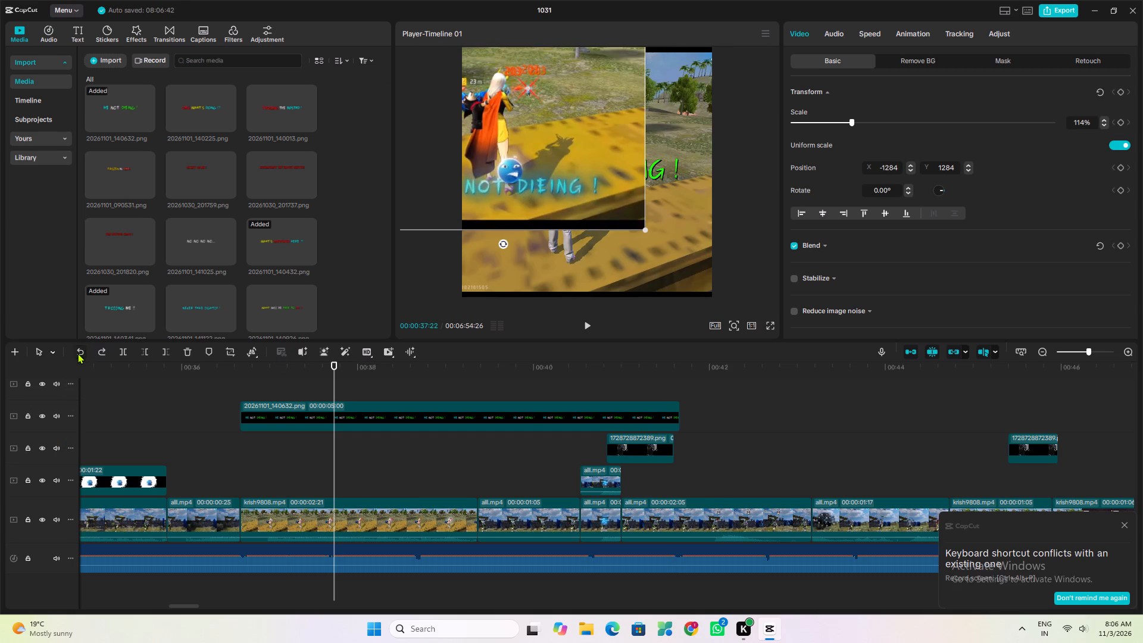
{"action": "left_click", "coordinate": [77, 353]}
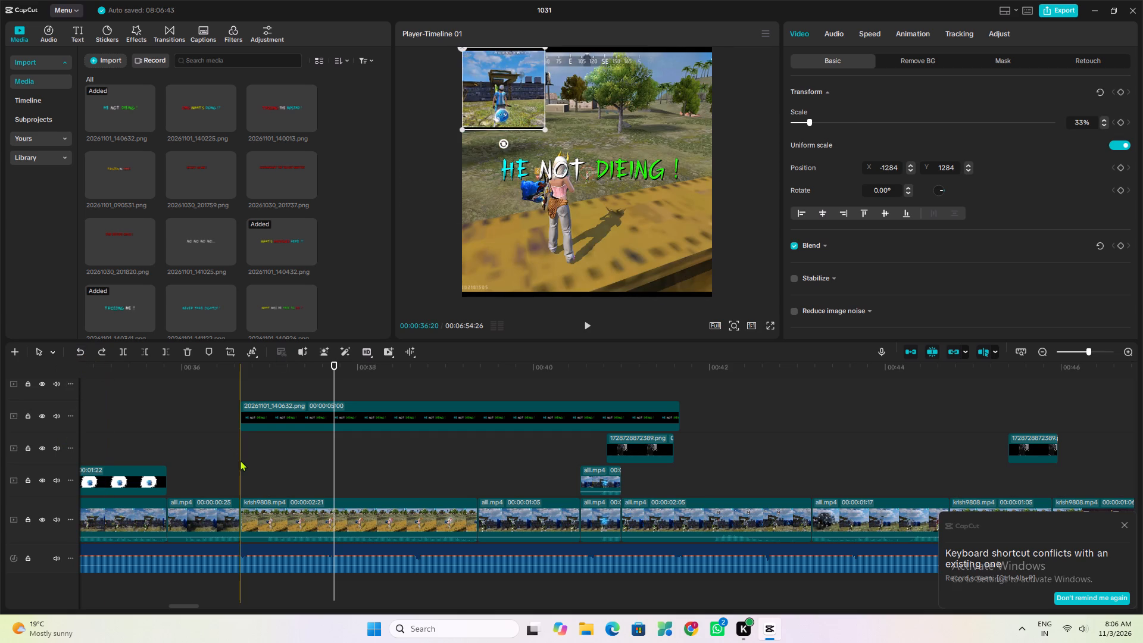
Move the "HE NOT DIEING !" caption image to the bottom centre of the frame, at about X 0, Y -1586.
{"action": "left_click", "coordinate": [240, 460]}
{"action": "key", "text": "space"}
{"action": "key", "text": "space"}
{"action": "left_click", "coordinate": [312, 426]}
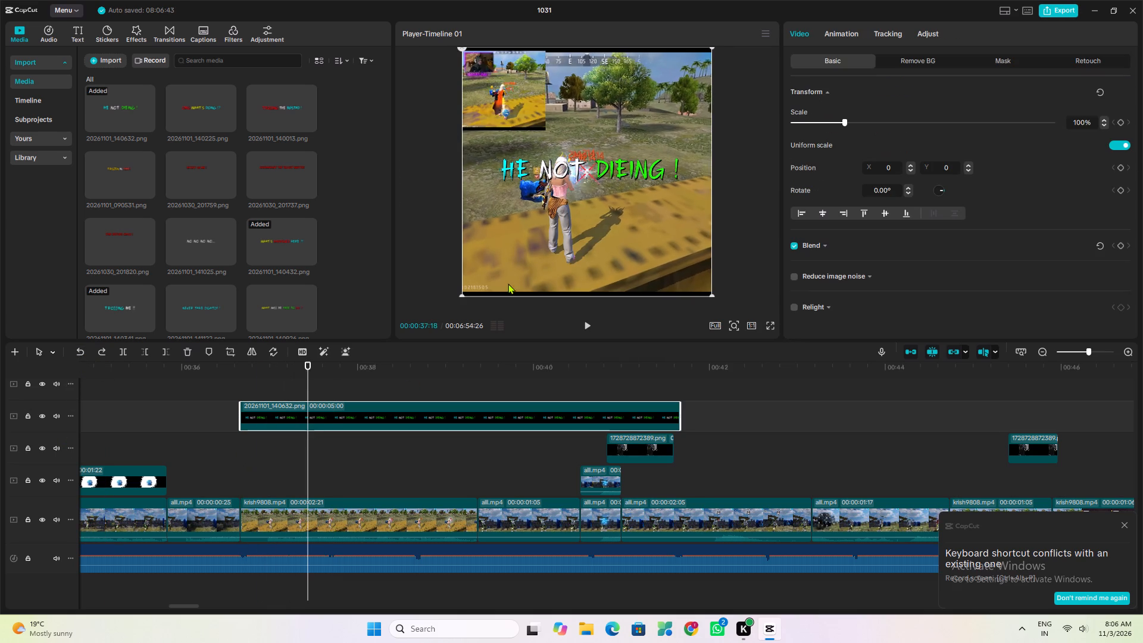
{"action": "left_click_drag", "start_coordinate": [545, 208], "coordinate": [541, 311]}
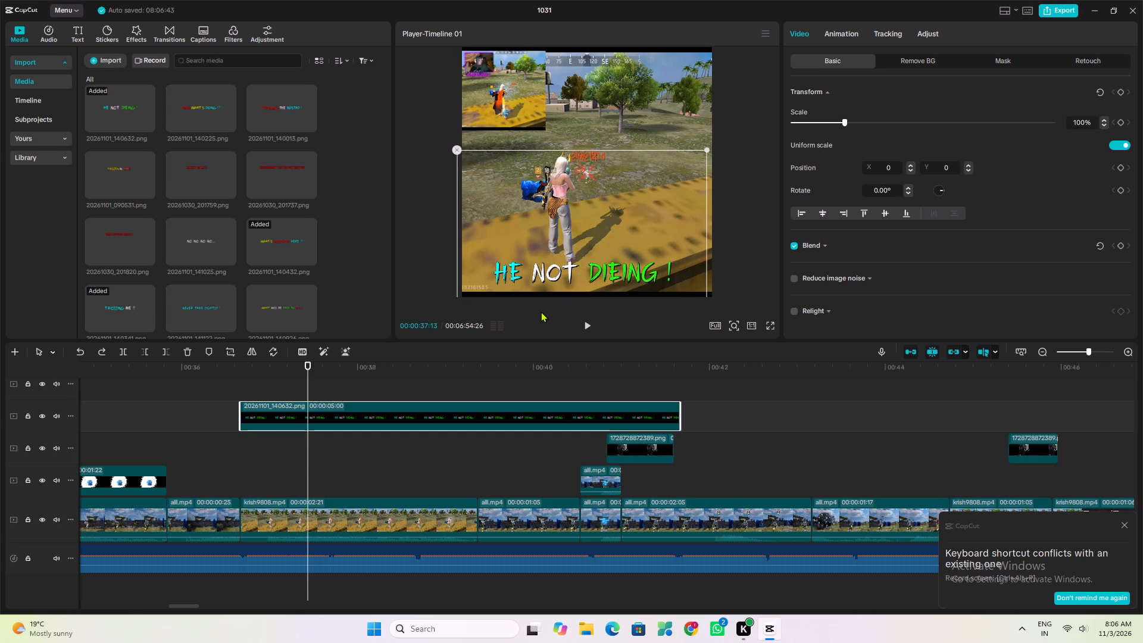
{"action": "left_click_drag", "start_coordinate": [541, 311], "coordinate": [543, 311]}
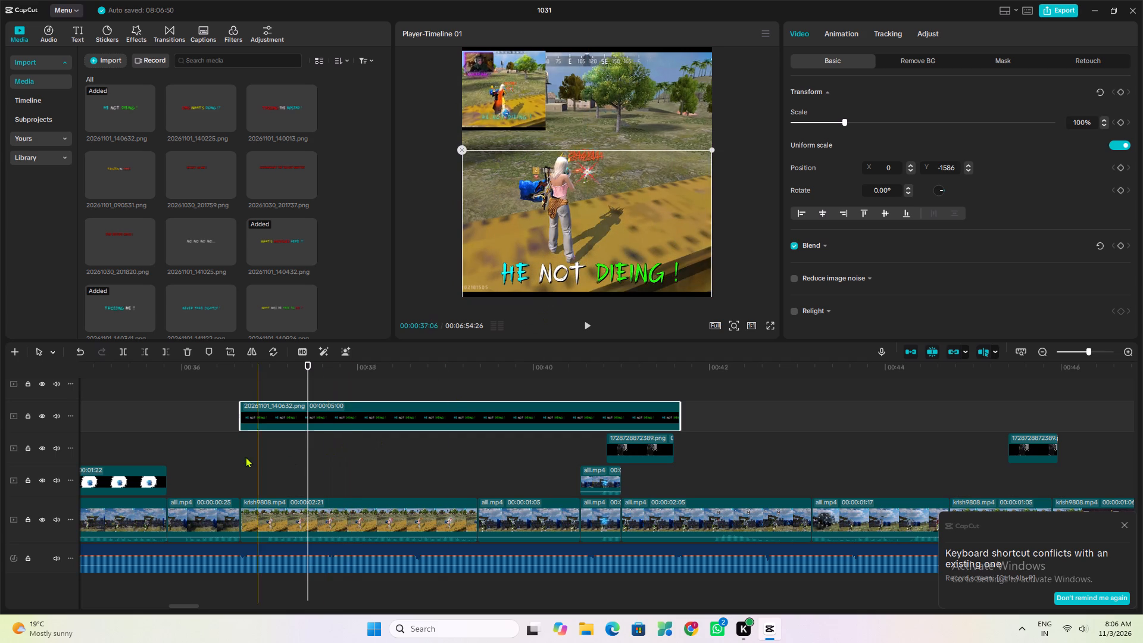
Replay the section around the start of the "HE NOT DIEING !" caption to compare it with the reference video.
{"action": "left_click", "coordinate": [235, 454]}
{"action": "key", "text": "space"}
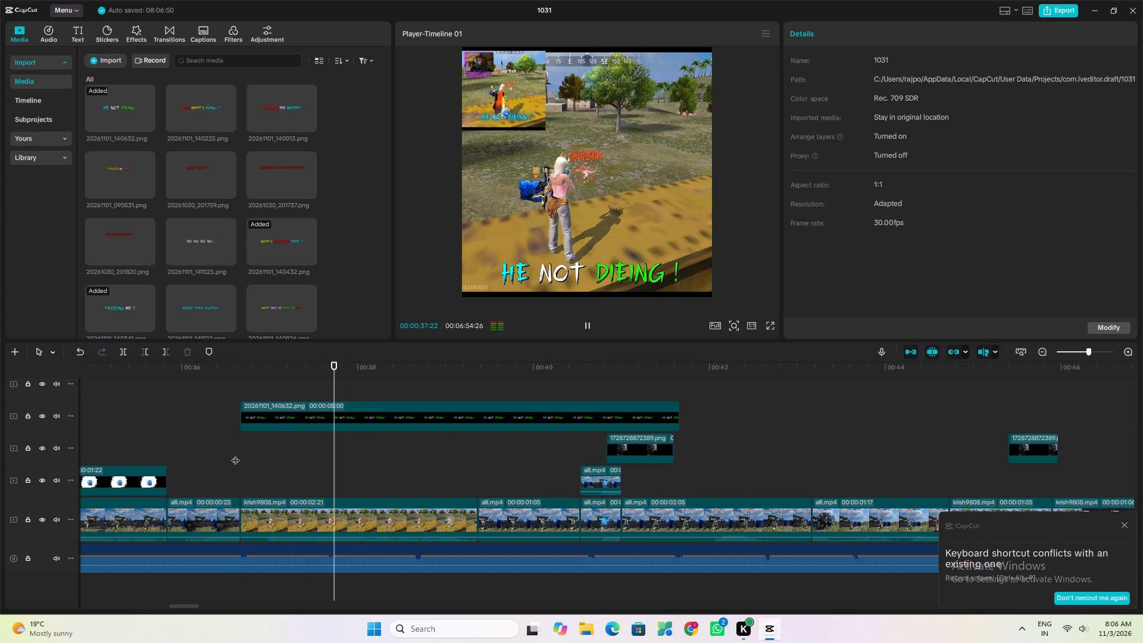
{"action": "key", "text": "space"}
{"action": "left_click", "coordinate": [235, 451]}
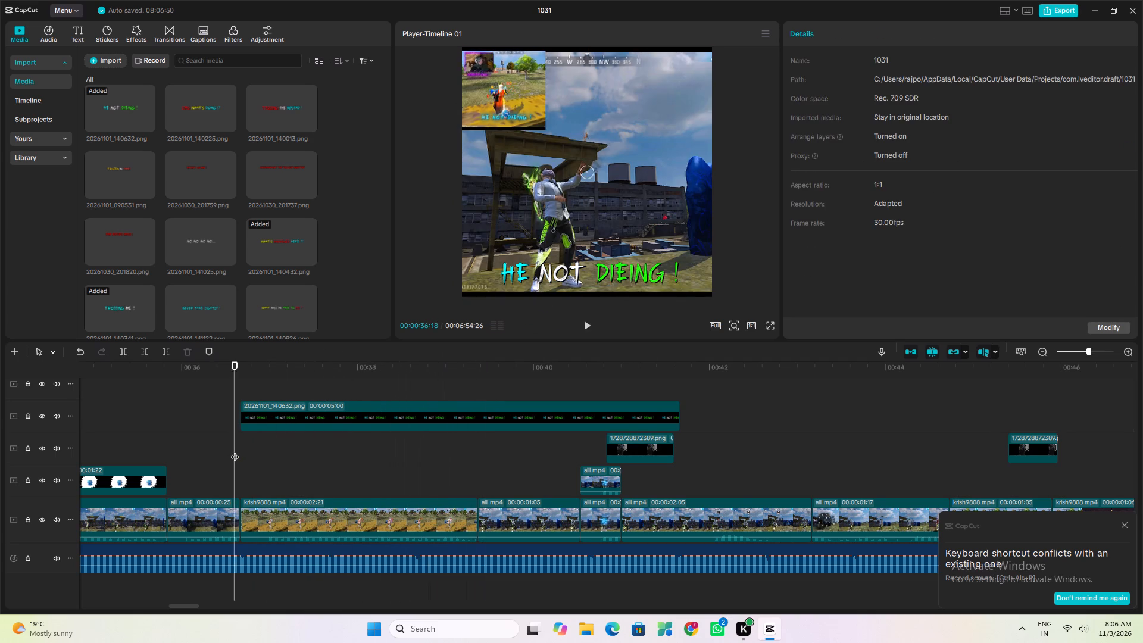
{"action": "key", "text": "space"}
{"action": "key", "text": "space"}
Add the BLUE_00036.png emoji from the media library on an overlay track above the caption image, starting at 00:00:36:20.
{"action": "left_click", "coordinate": [243, 451]}
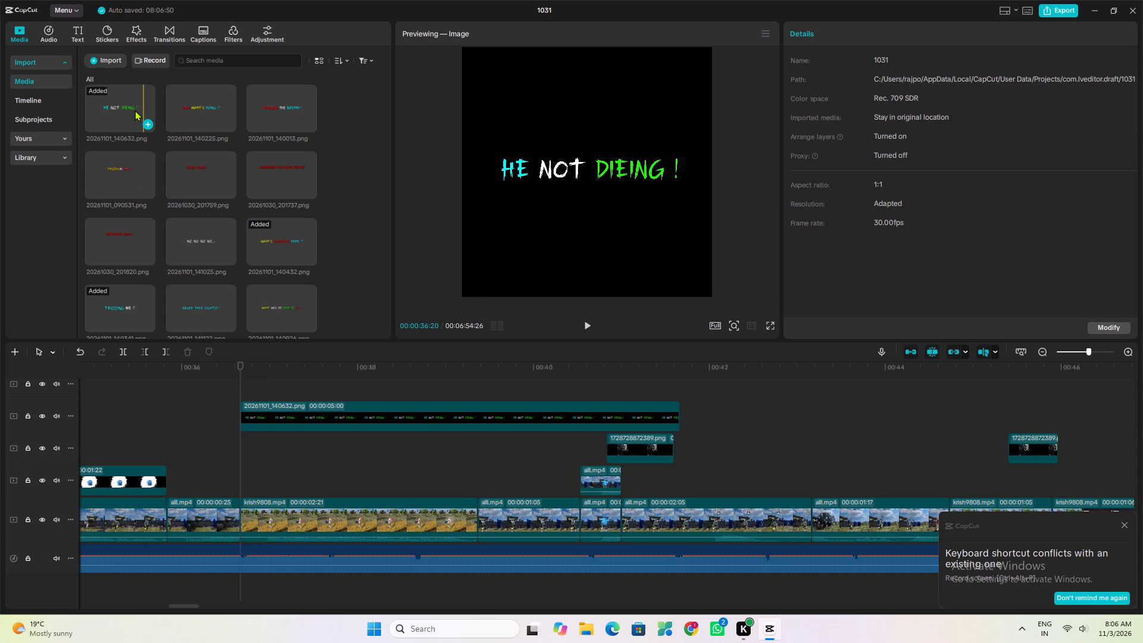
{"action": "scroll", "coordinate": [142, 130], "scroll_direction": "down", "scroll_amount": 5}
{"action": "scroll", "coordinate": [335, 224], "scroll_direction": "down", "scroll_amount": 4}
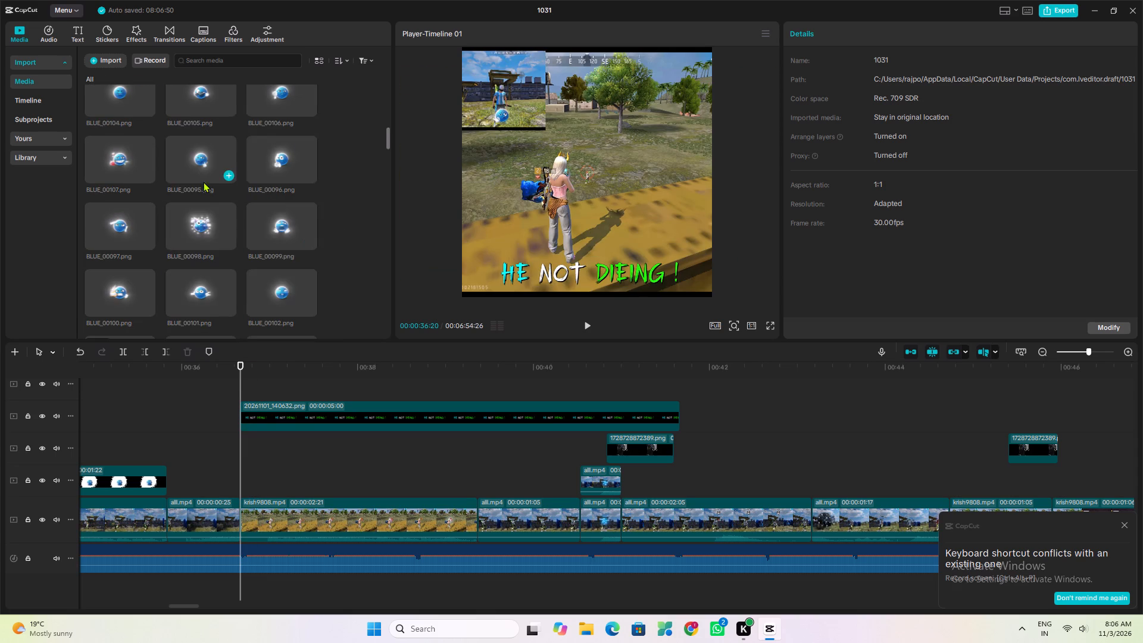
{"action": "scroll", "coordinate": [260, 192], "scroll_direction": "down", "scroll_amount": 3}
{"action": "scroll", "coordinate": [192, 162], "scroll_direction": "down", "scroll_amount": 2}
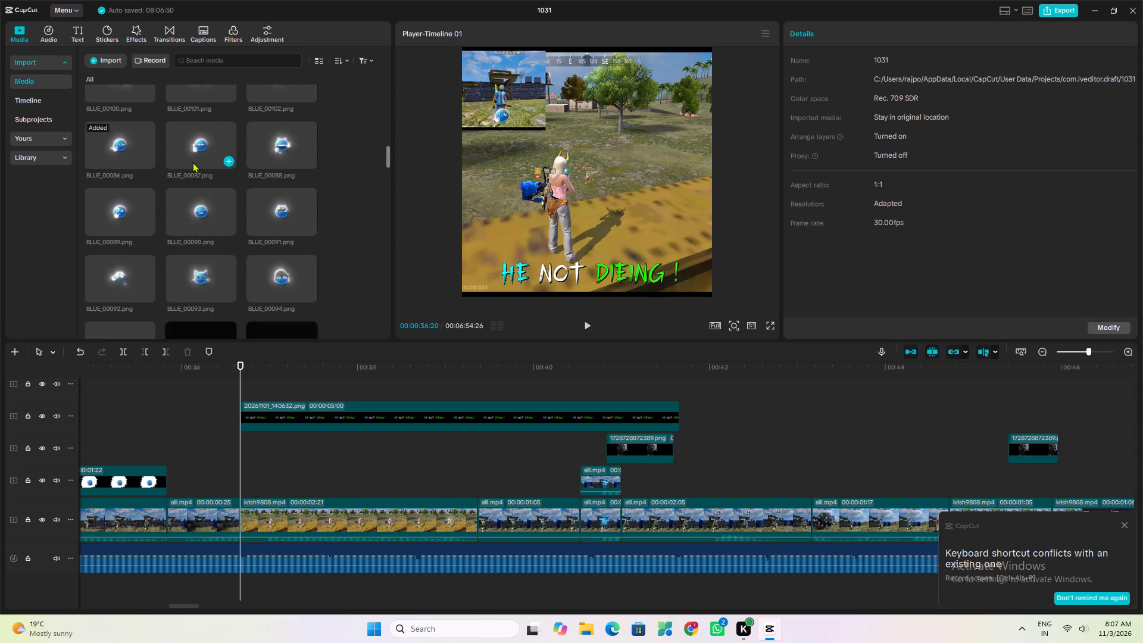
{"action": "scroll", "coordinate": [230, 156], "scroll_direction": "down", "scroll_amount": 3}
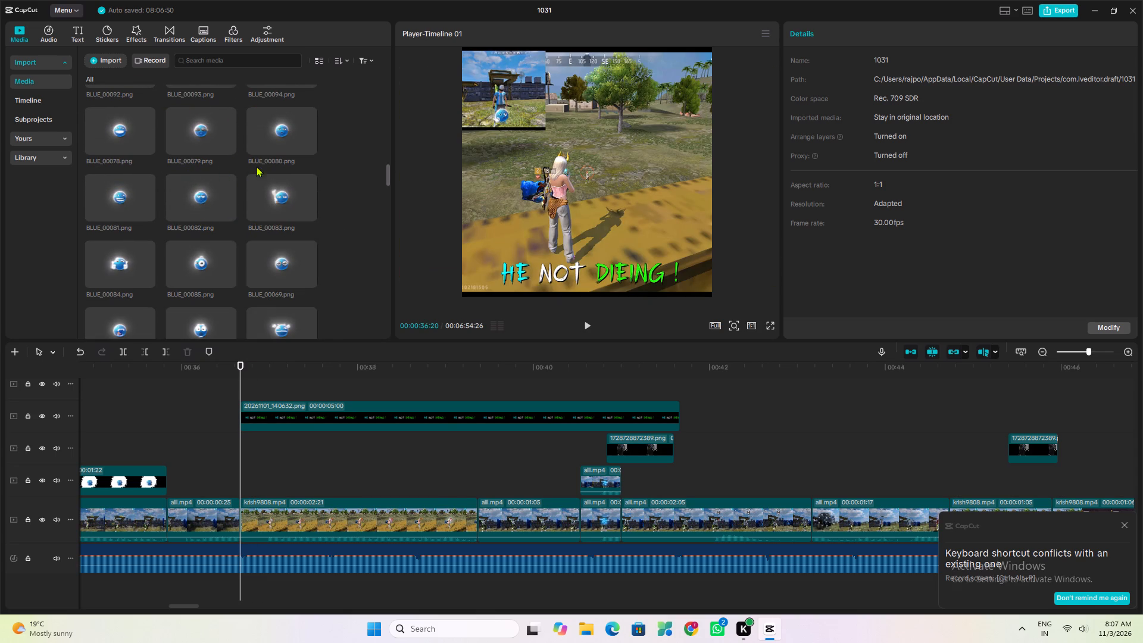
{"action": "scroll", "coordinate": [224, 179], "scroll_direction": "down", "scroll_amount": 2}
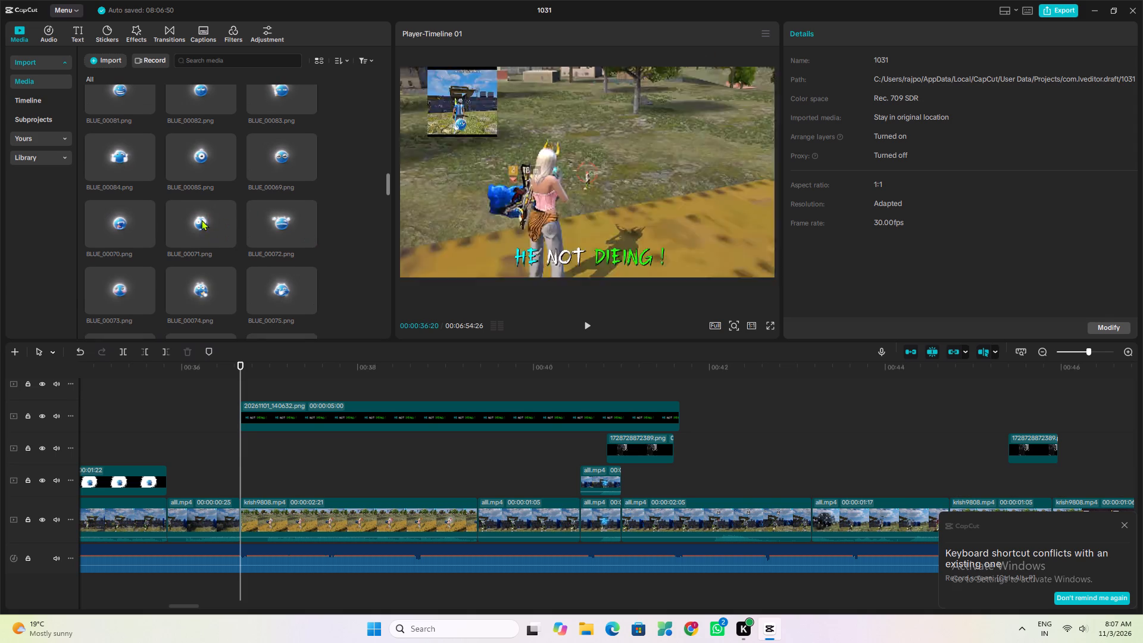
{"action": "scroll", "coordinate": [196, 235], "scroll_direction": "down", "scroll_amount": 2}
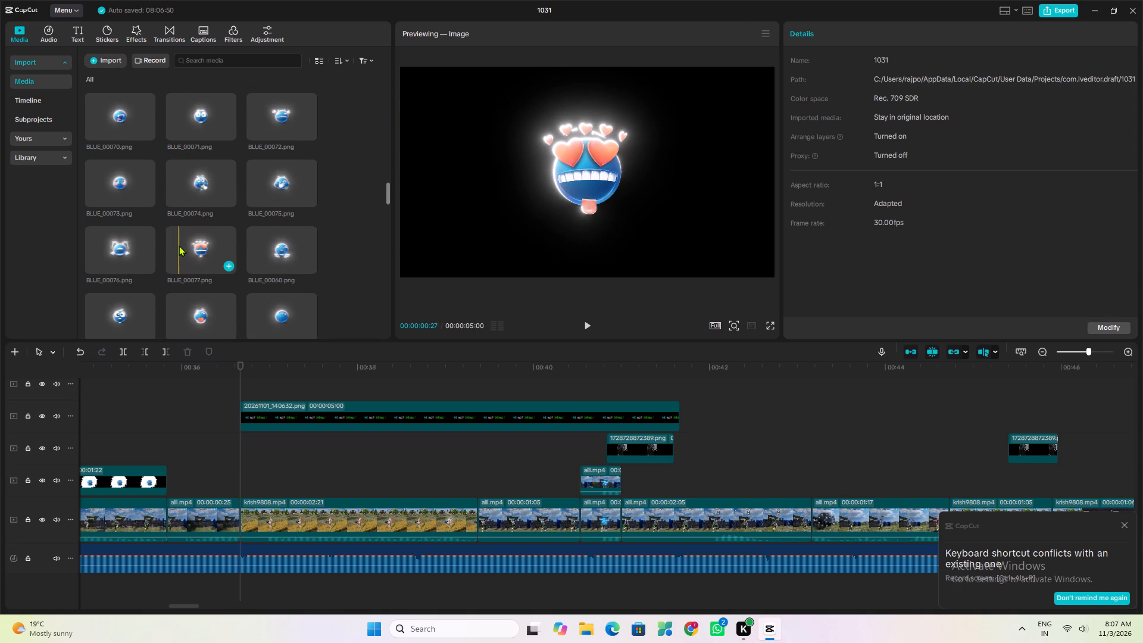
{"action": "scroll", "coordinate": [235, 245], "scroll_direction": "down", "scroll_amount": 1}
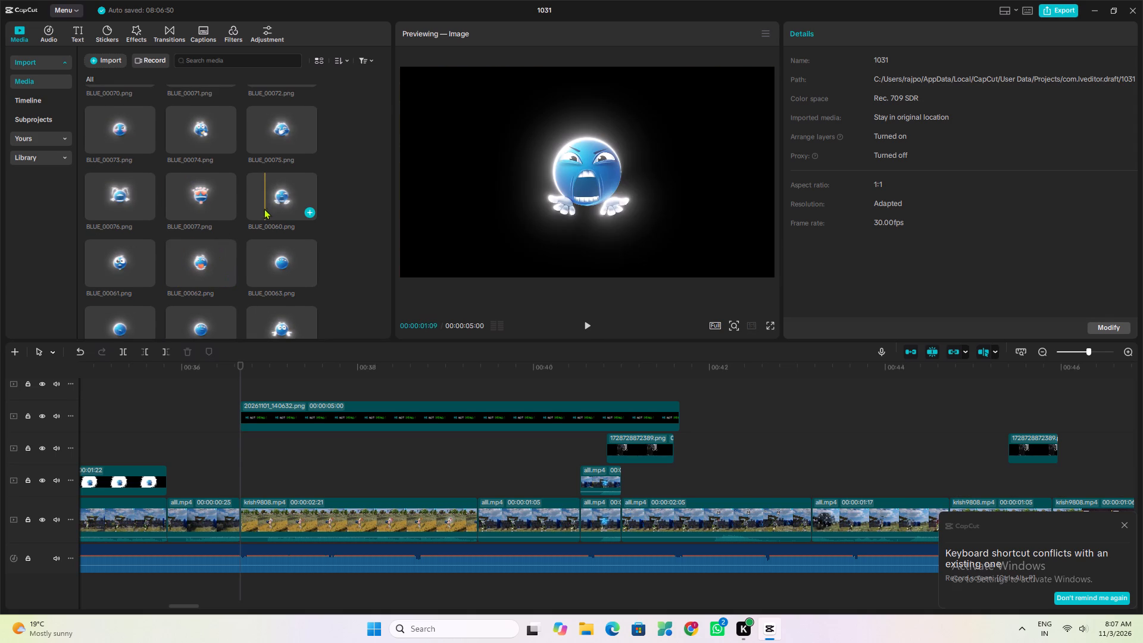
{"action": "scroll", "coordinate": [261, 212], "scroll_direction": "down", "scroll_amount": 1}
{"action": "scroll", "coordinate": [221, 250], "scroll_direction": "down", "scroll_amount": 1}
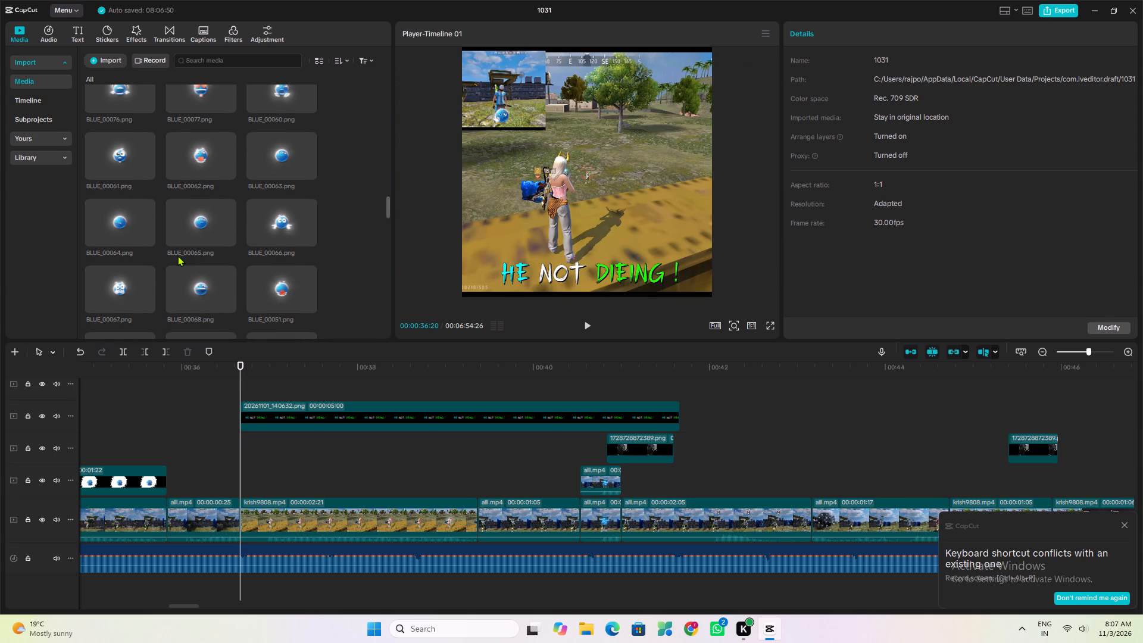
{"action": "scroll", "coordinate": [177, 255], "scroll_direction": "down", "scroll_amount": 2}
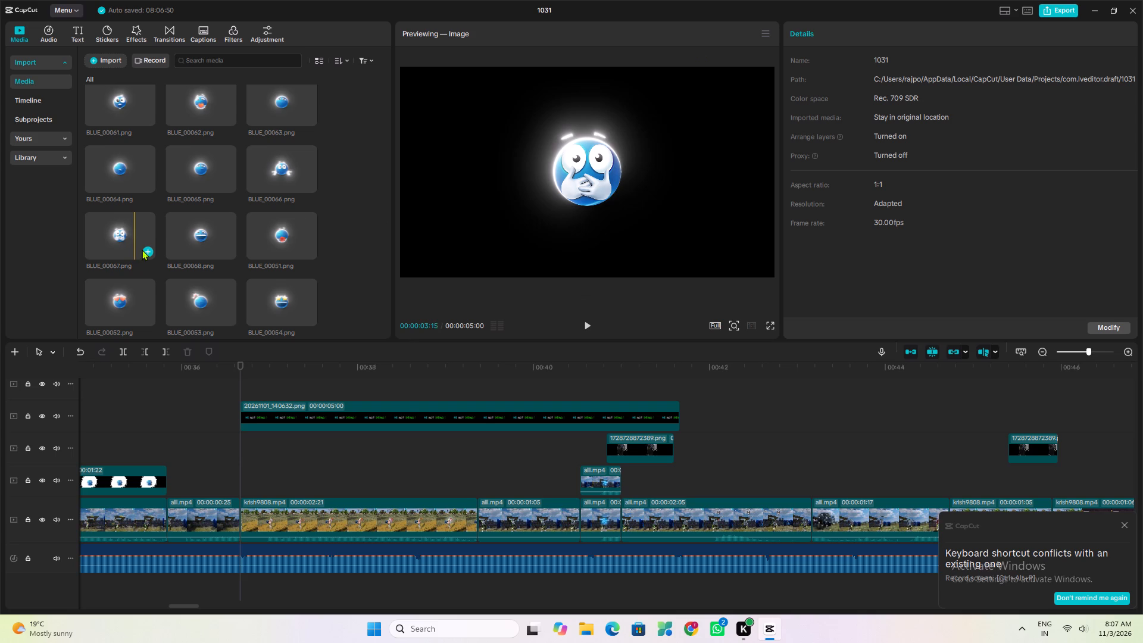
{"action": "scroll", "coordinate": [151, 249], "scroll_direction": "down", "scroll_amount": 2}
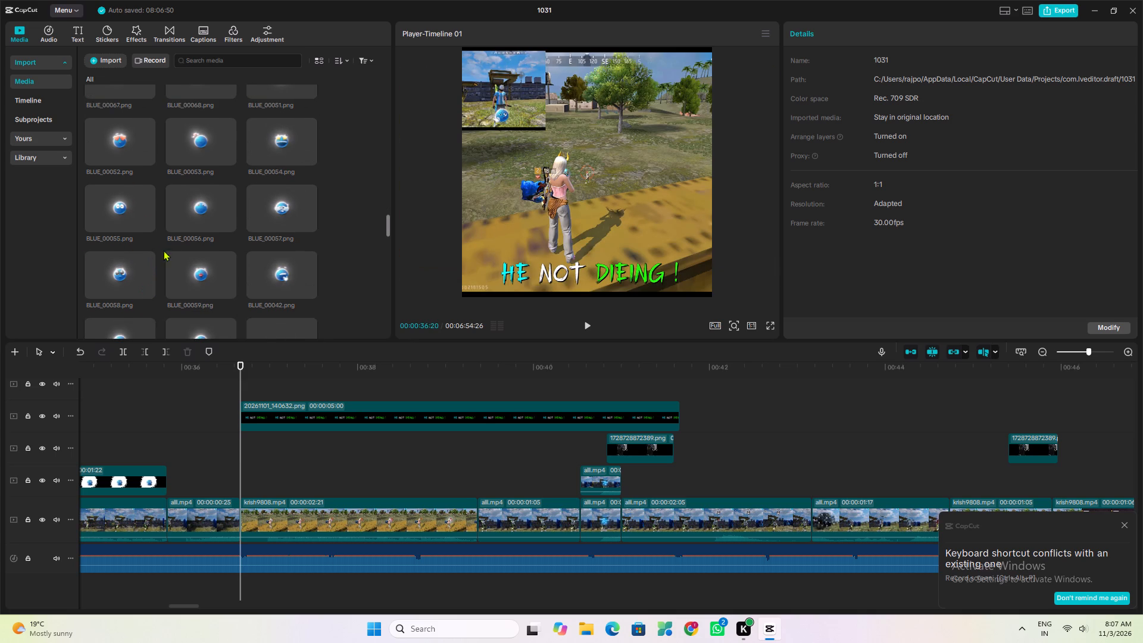
{"action": "scroll", "coordinate": [192, 248], "scroll_direction": "down", "scroll_amount": 1}
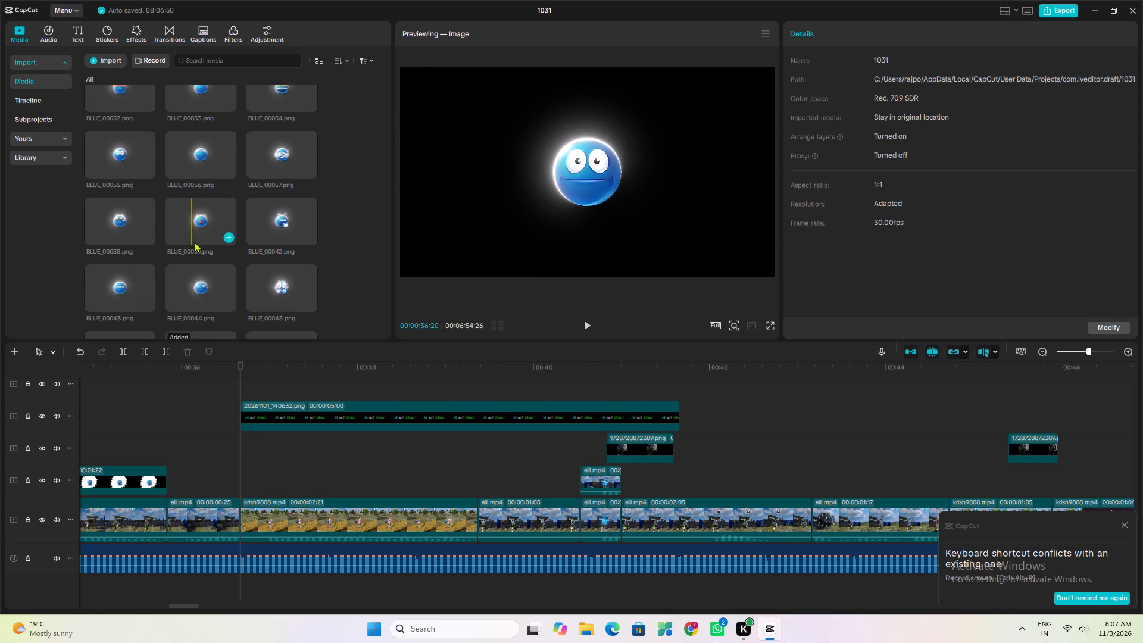
{"action": "scroll", "coordinate": [195, 244], "scroll_direction": "down", "scroll_amount": 2}
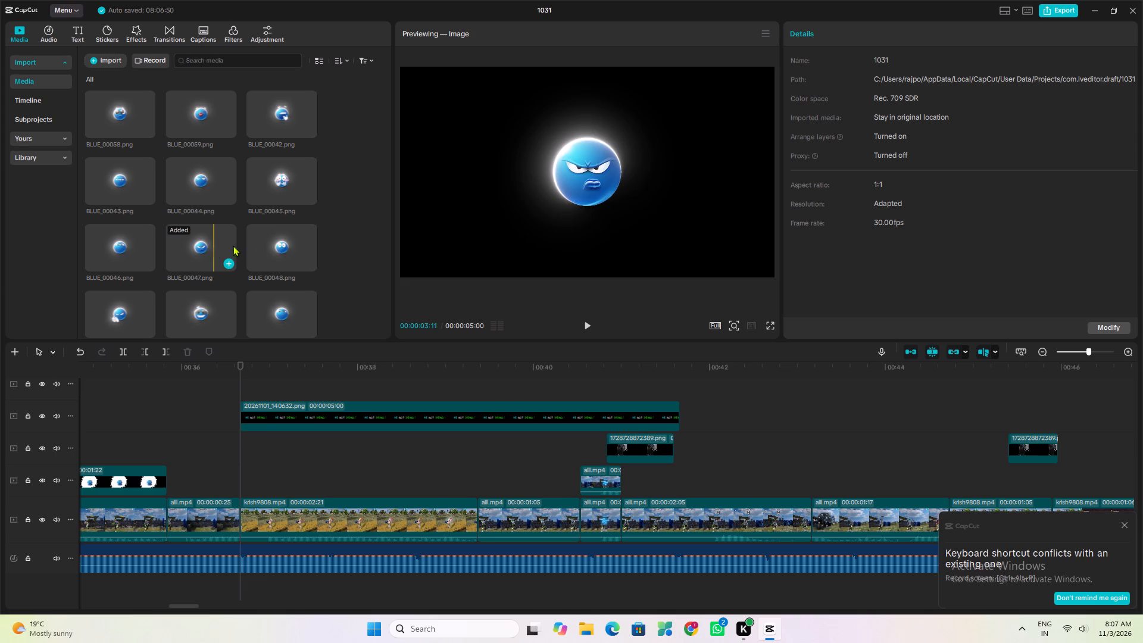
{"action": "scroll", "coordinate": [136, 254], "scroll_direction": "down", "scroll_amount": 1}
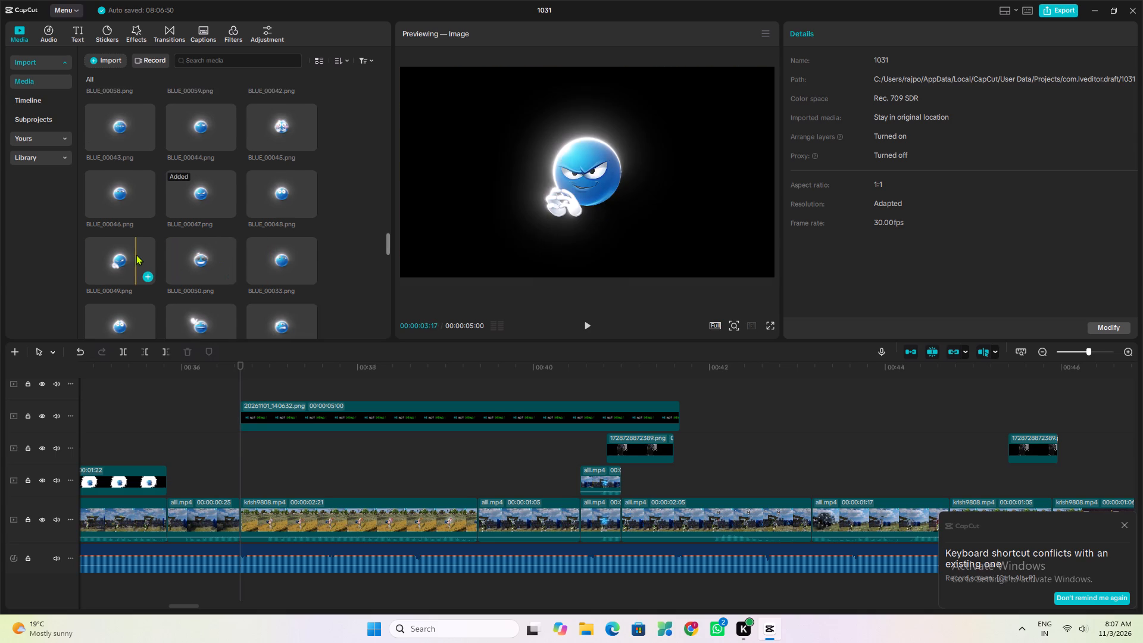
{"action": "scroll", "coordinate": [210, 263], "scroll_direction": "down", "scroll_amount": 1}
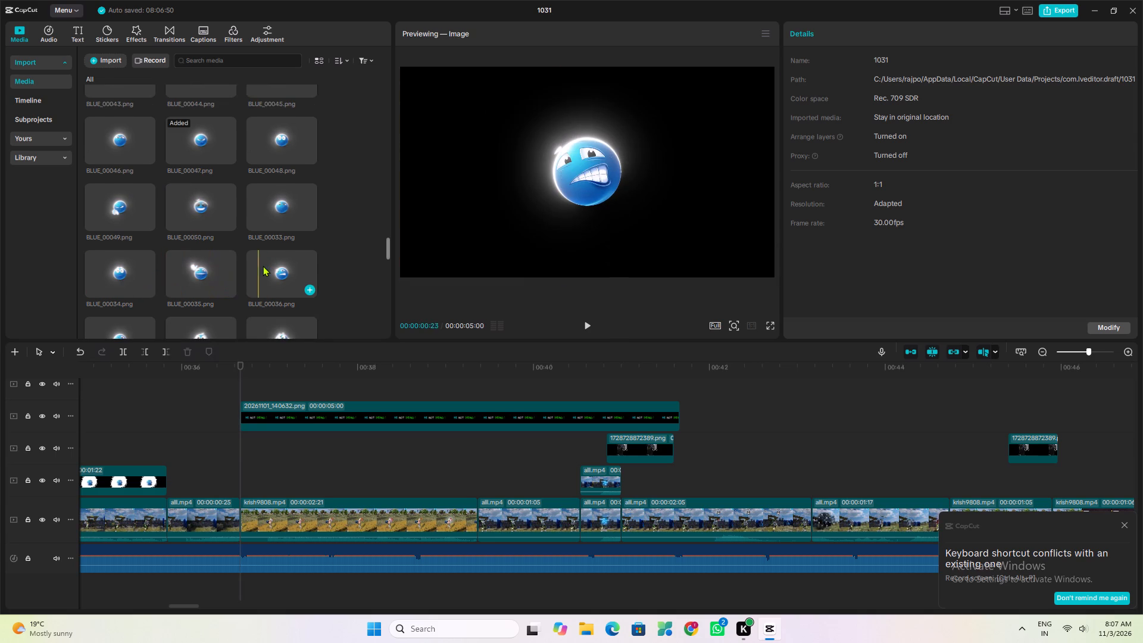
{"action": "left_click_drag", "start_coordinate": [271, 297], "coordinate": [254, 381]}
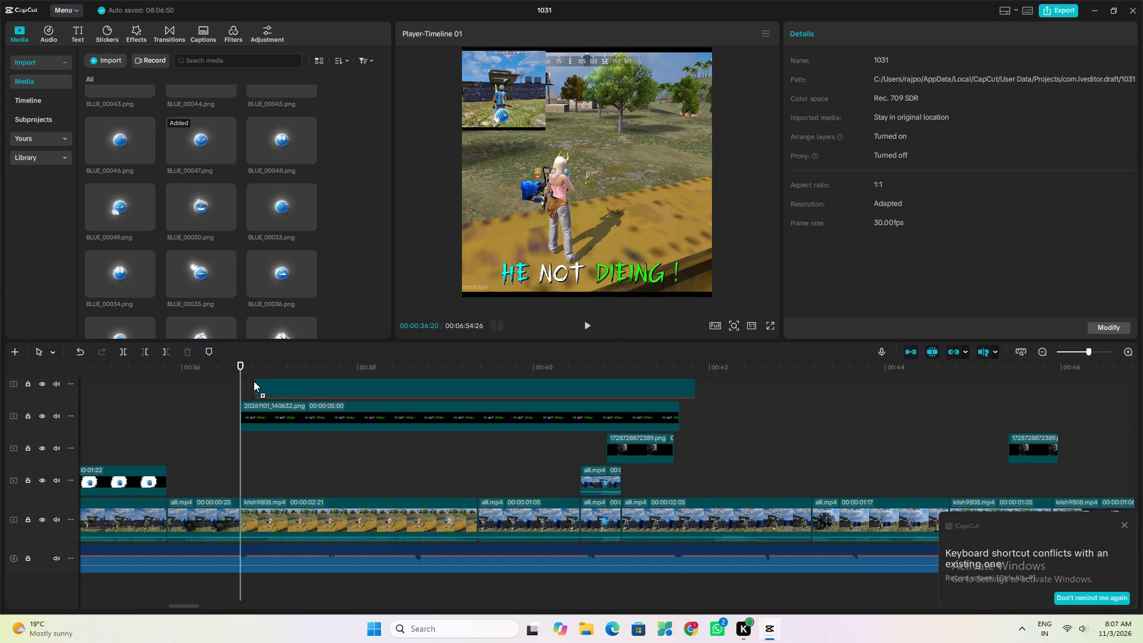
{"action": "left_click_drag", "start_coordinate": [254, 381], "coordinate": [240, 382]}
Scale the BLUE_00036.png emoji to 75% and move it just above the caption text, at about X 64, Y -1198.
{"action": "scroll", "coordinate": [248, 382], "scroll_direction": "up", "scroll_amount": 5}
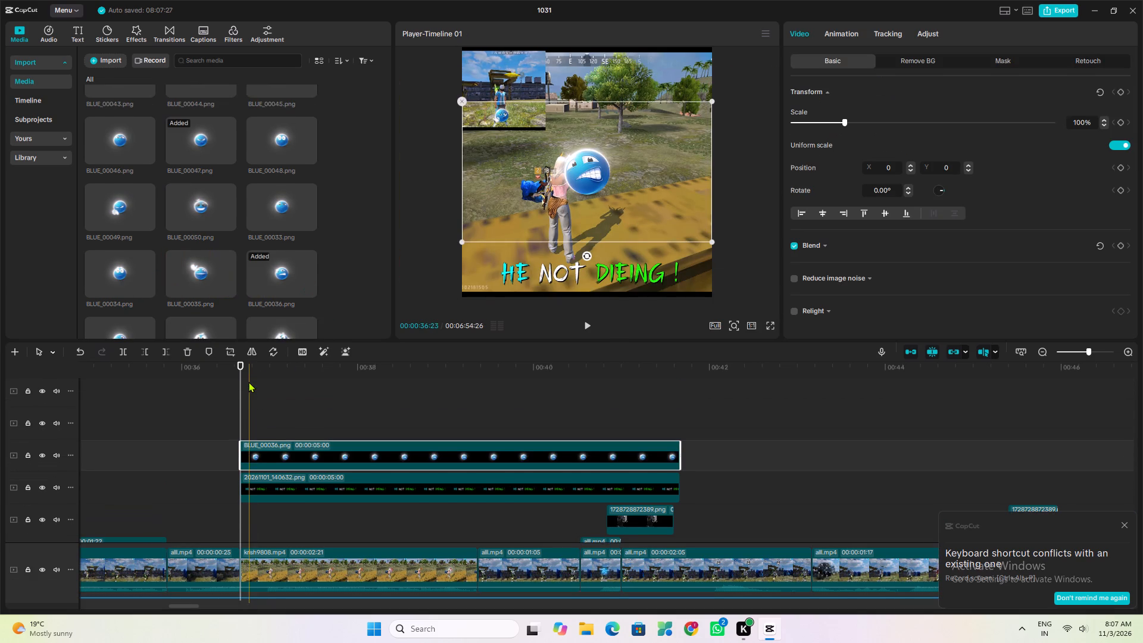
{"action": "left_click", "coordinate": [837, 121]}
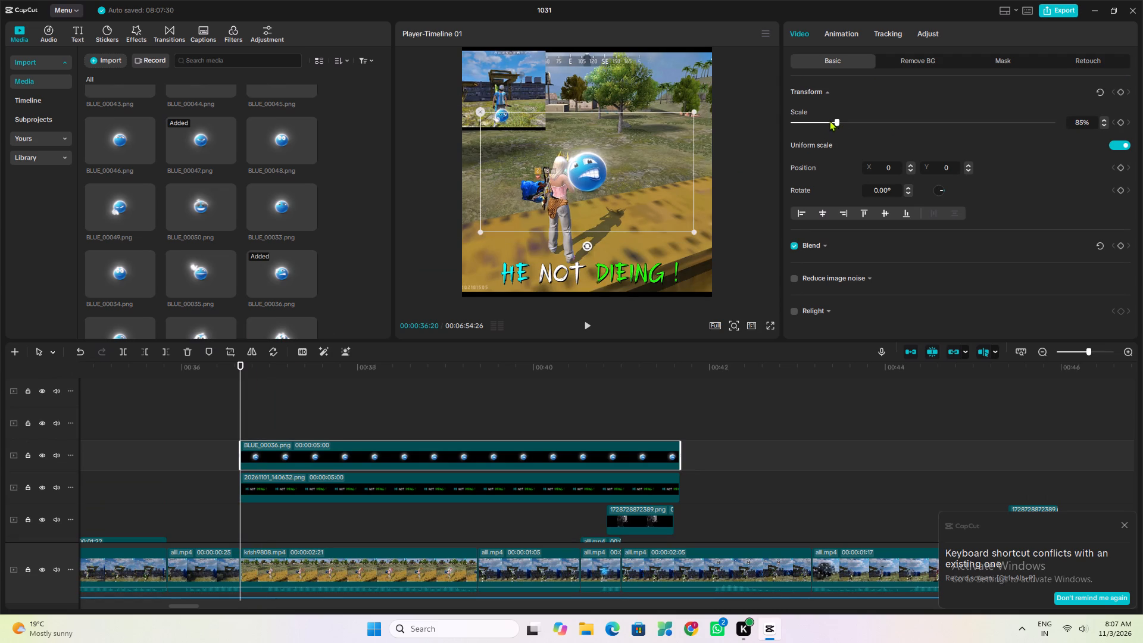
{"action": "left_click", "coordinate": [828, 120]}
{"action": "double_click", "coordinate": [829, 118]}
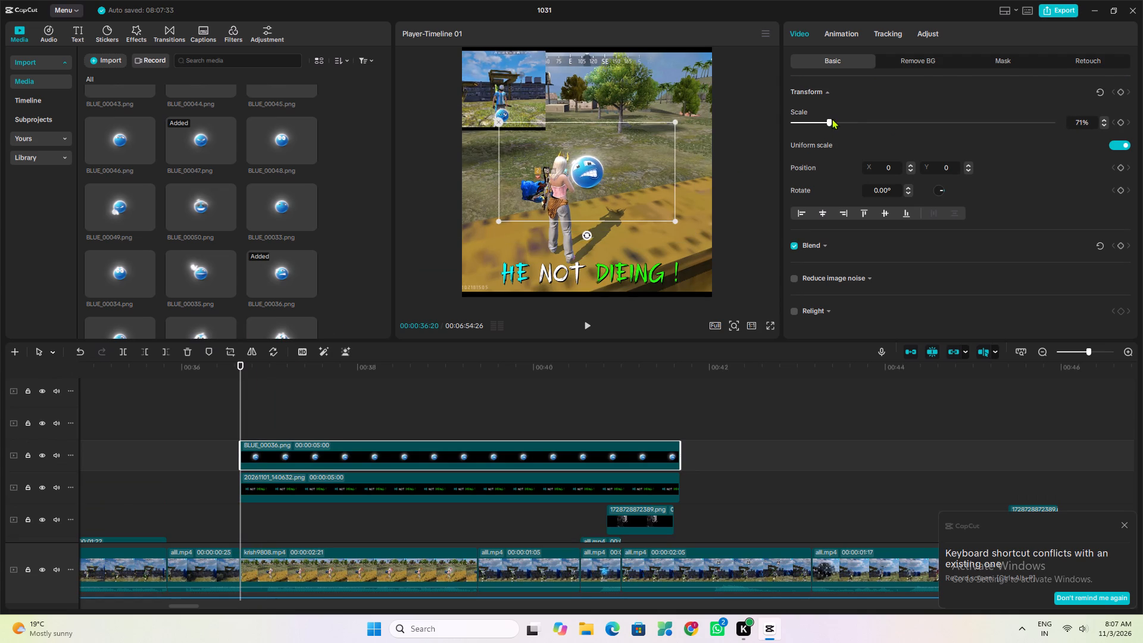
{"action": "left_click", "coordinate": [832, 118]}
{"action": "left_click_drag", "start_coordinate": [627, 191], "coordinate": [634, 275]}
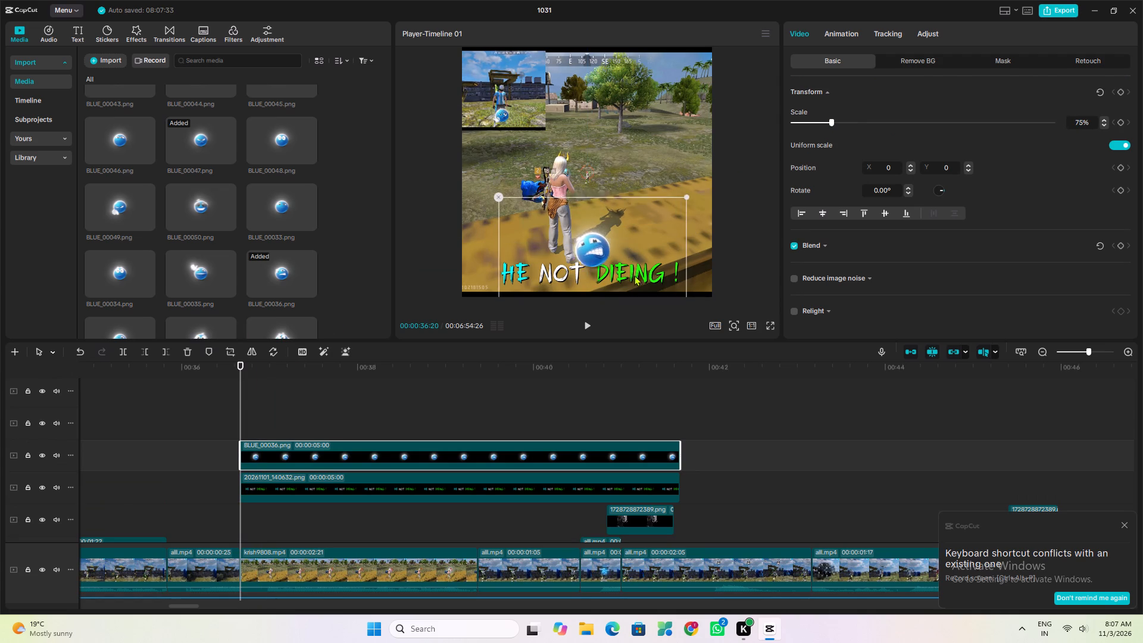
{"action": "left_click_drag", "start_coordinate": [634, 275], "coordinate": [631, 269]}
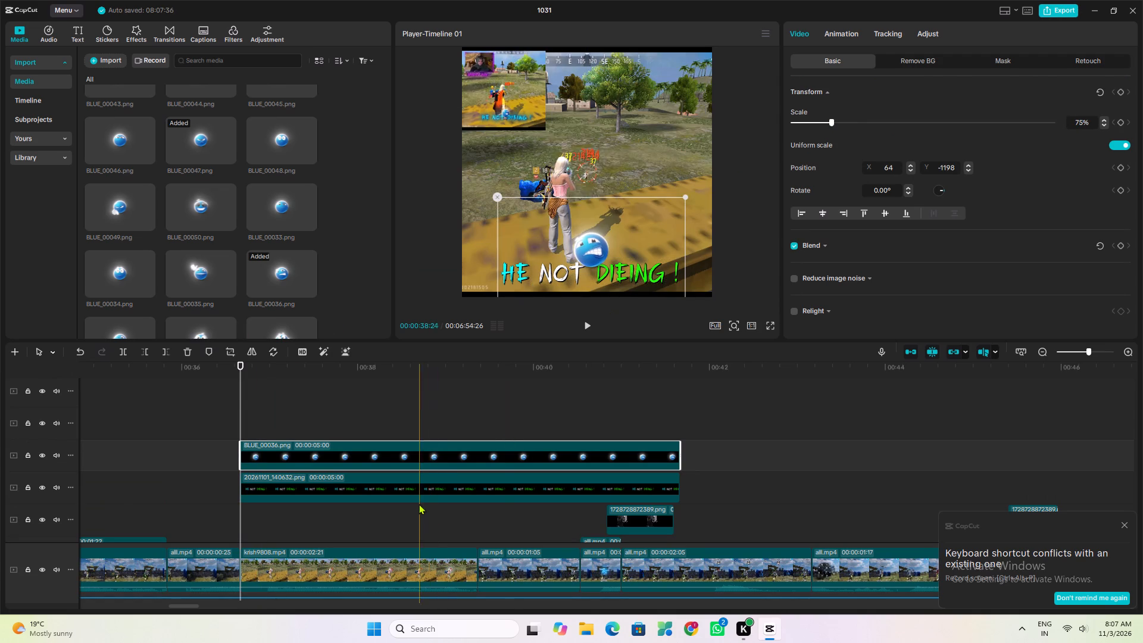
Move the "HE NOT DIEING !" caption image to the track above the BLUE_00036.png emoji, with its start aligned at 00:00:36:20.
{"action": "left_click_drag", "start_coordinate": [439, 480], "coordinate": [435, 428]}
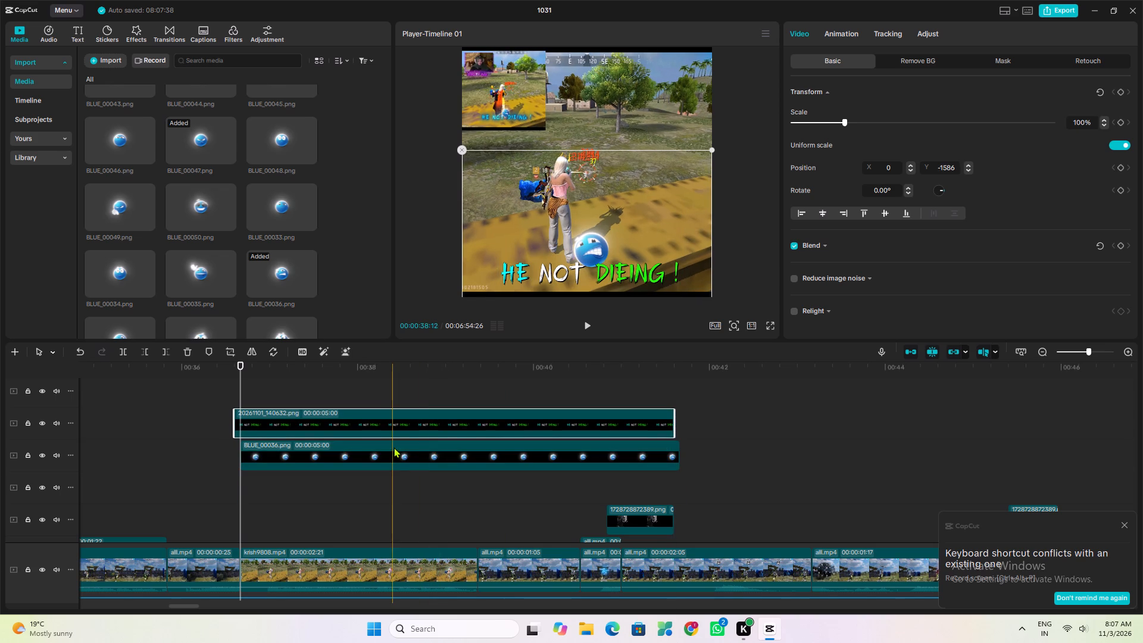
{"action": "left_click", "coordinate": [245, 423]}
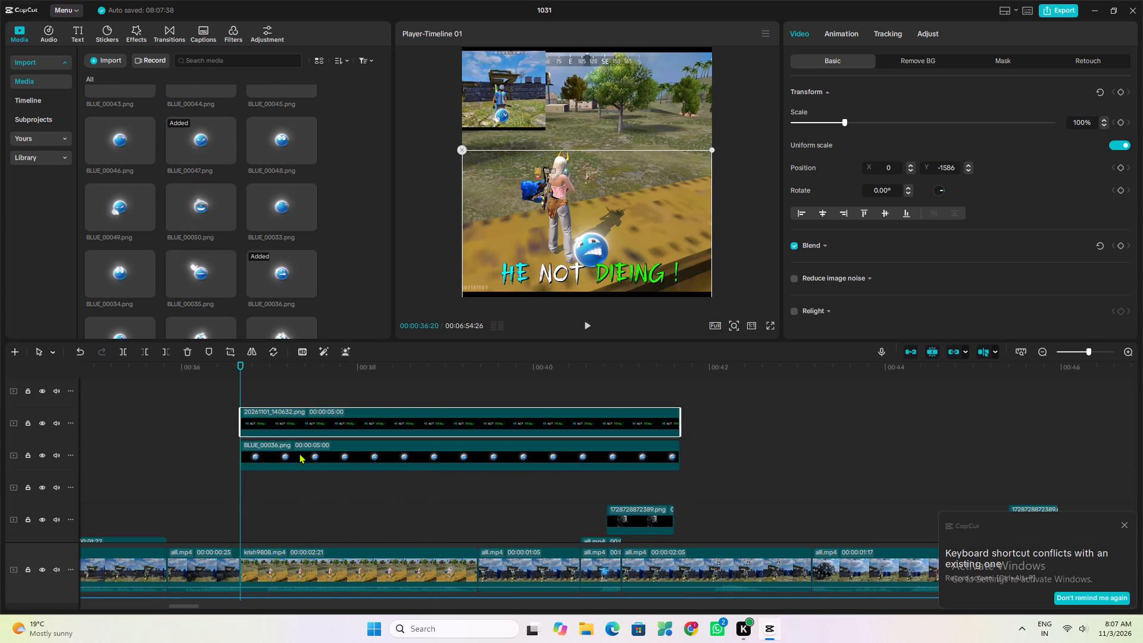
Trim the ends of the BLUE_00036.png emoji and the "HE NOT DIEING !" caption to the end of the 2:21-long krish9808.mp4 clip.
{"action": "left_click", "coordinate": [476, 502]}
{"action": "left_click", "coordinate": [473, 449]}
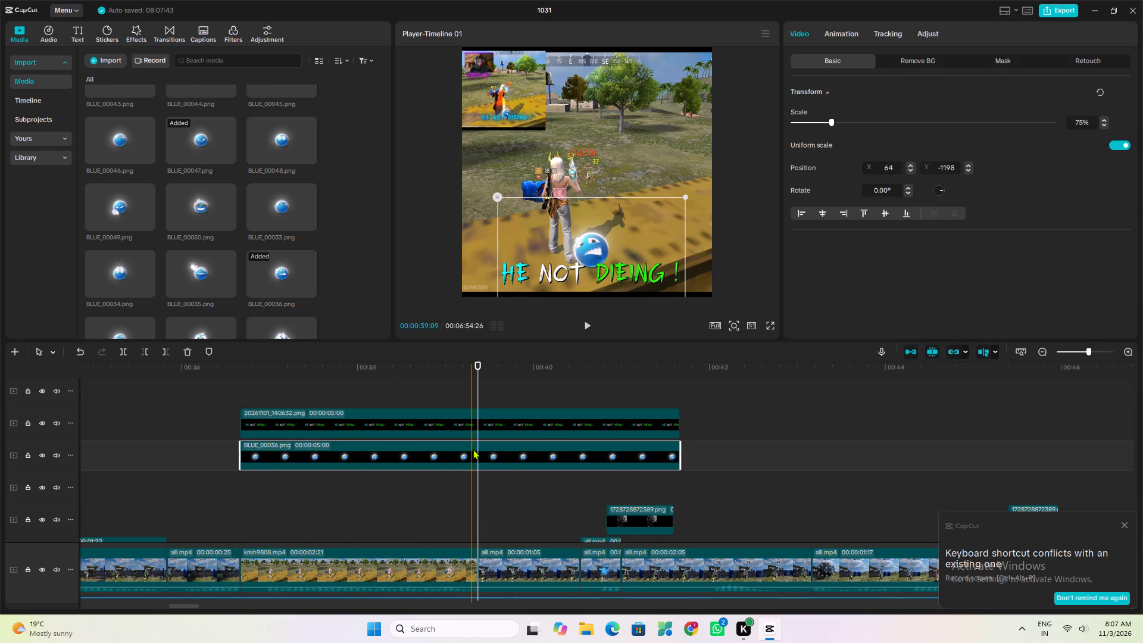
{"action": "left_click", "coordinate": [161, 347]}
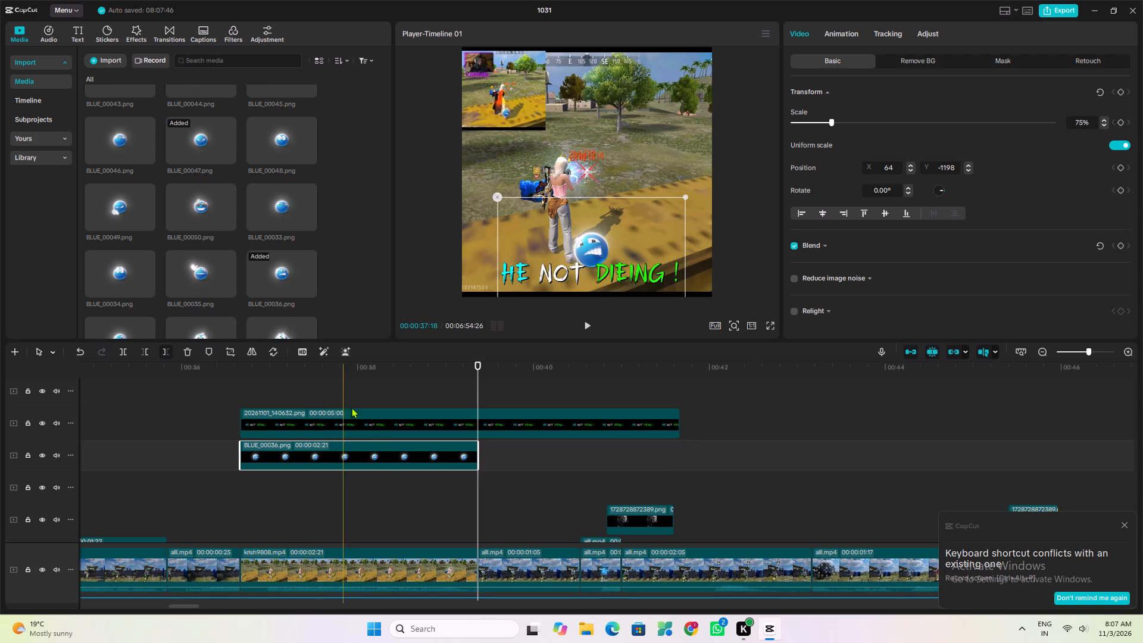
{"action": "left_click", "coordinate": [373, 408]}
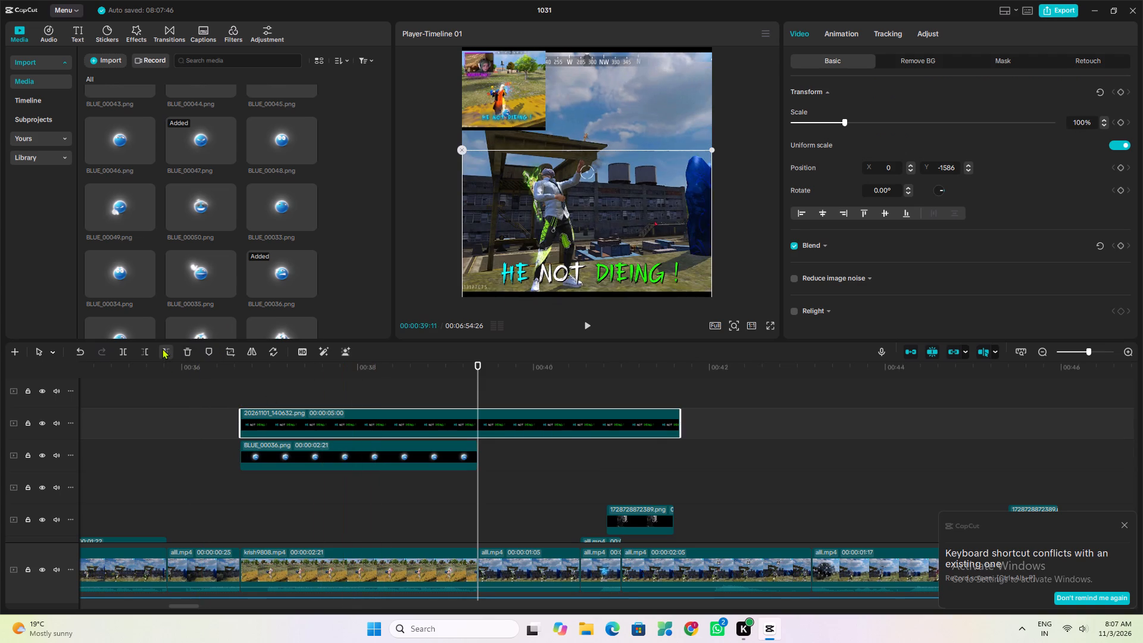
{"action": "left_click", "coordinate": [162, 348]}
Play the captioned section and the alll.mp4 clip after it to compare the overlays with the inset reference video.
{"action": "left_click", "coordinate": [246, 480]}
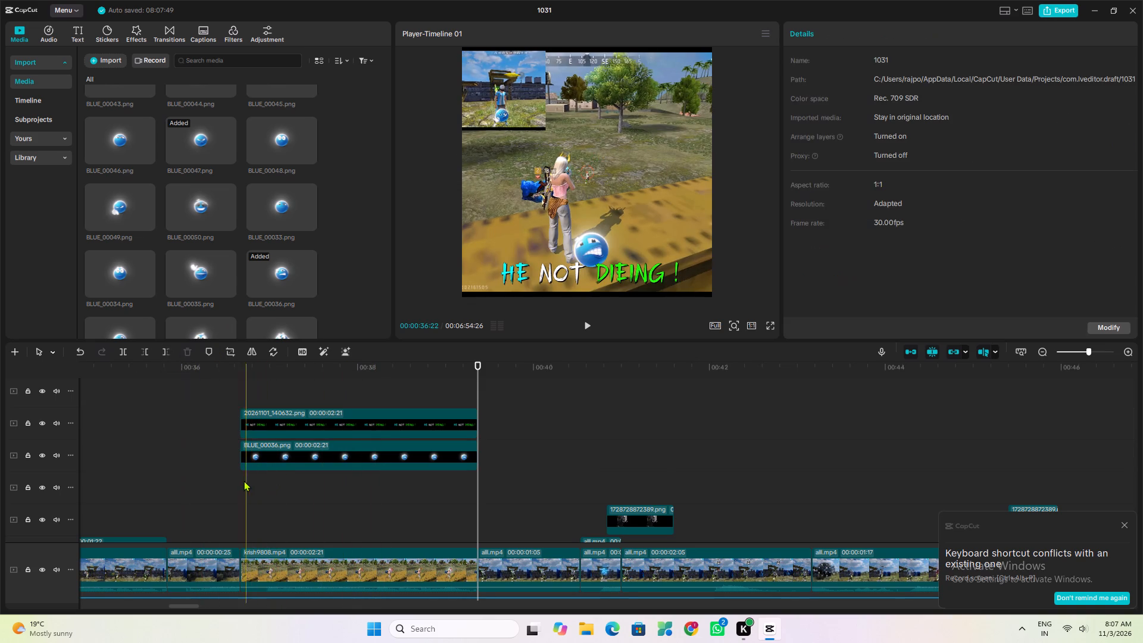
{"action": "key", "text": "space"}
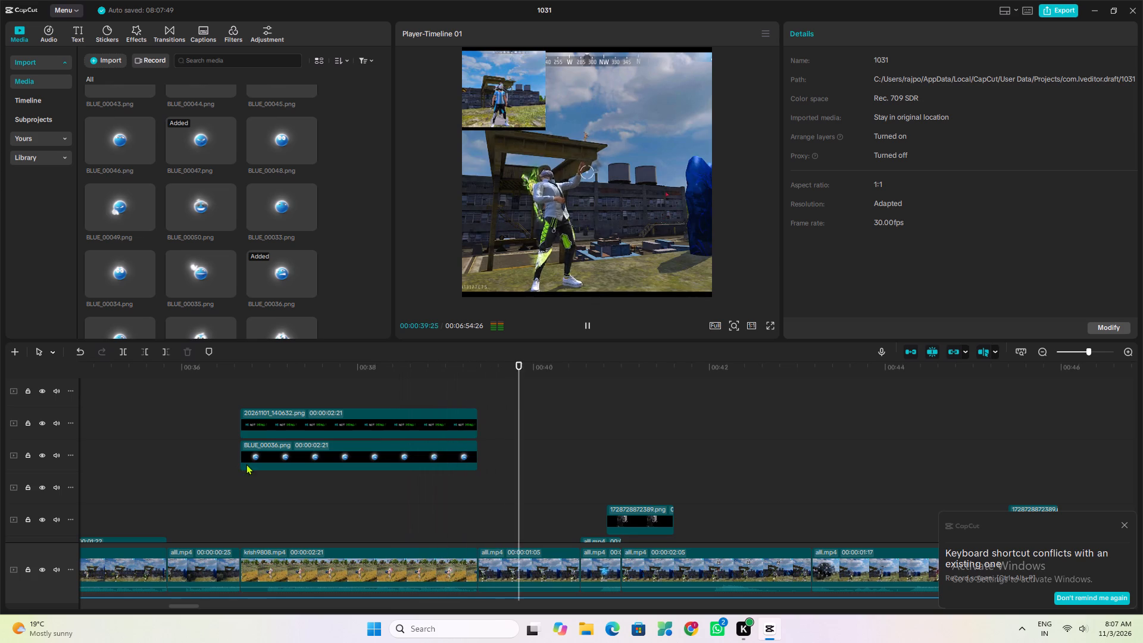
{"action": "key", "text": "space"}
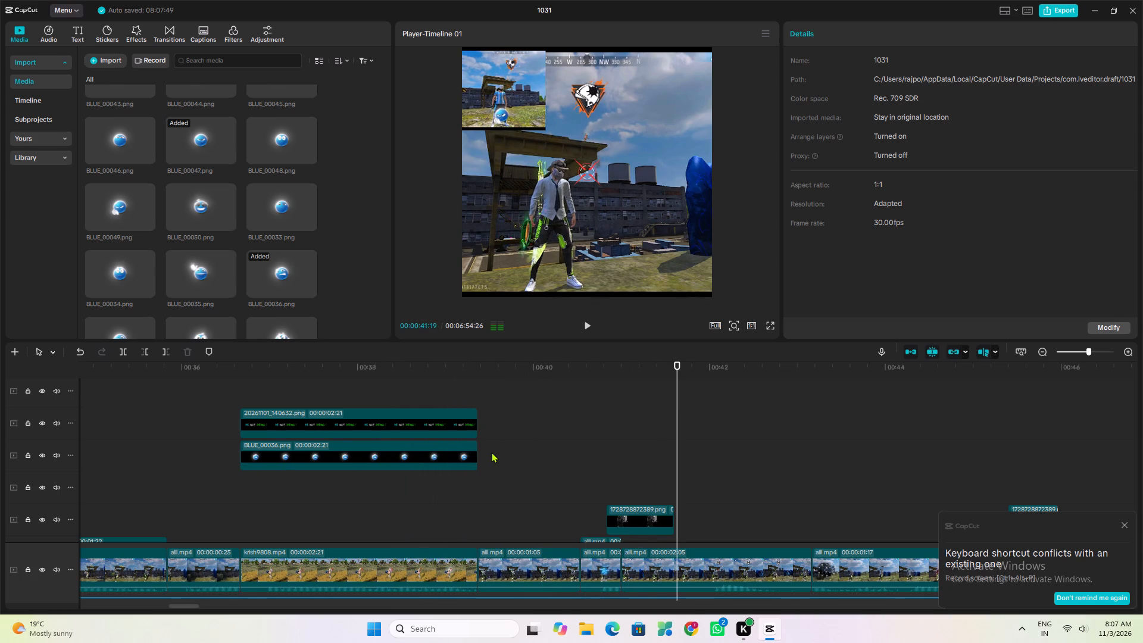
{"action": "left_click", "coordinate": [491, 452]}
{"action": "left_click", "coordinate": [485, 455]}
{"action": "key", "text": "space"}
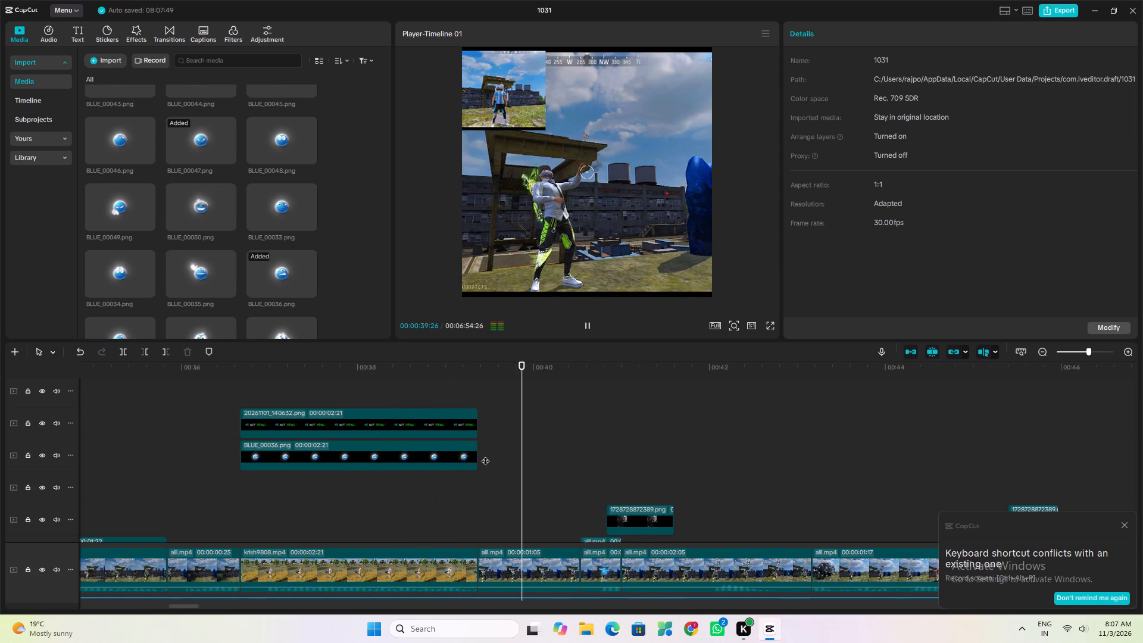
{"action": "key", "text": "space"}
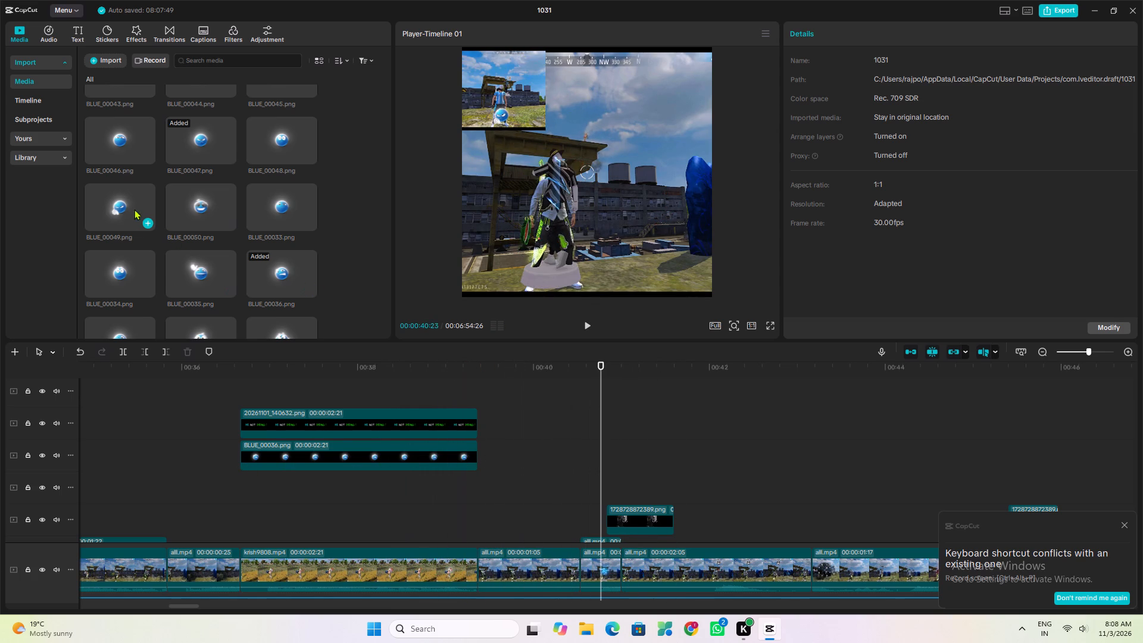
Add the BLUE_00049.png emoji on the BLUE_00036.png track, starting shortly after that emoji clip ends.
{"action": "left_click_drag", "start_coordinate": [119, 199], "coordinate": [519, 460]}
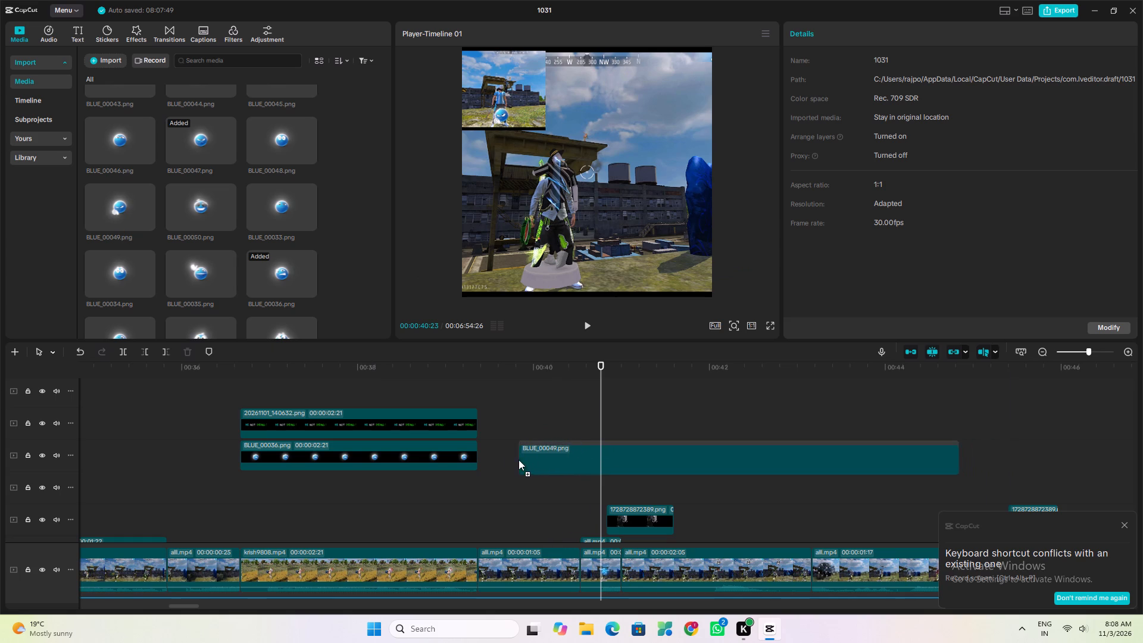
{"action": "left_click_drag", "start_coordinate": [519, 460], "coordinate": [489, 452]}
Scale the BLUE_00049.png emoji to 88% and move it to the bottom centre of the frame, at about X 0, Y -1326.
{"action": "left_click", "coordinate": [477, 497]}
{"action": "key", "text": "space"}
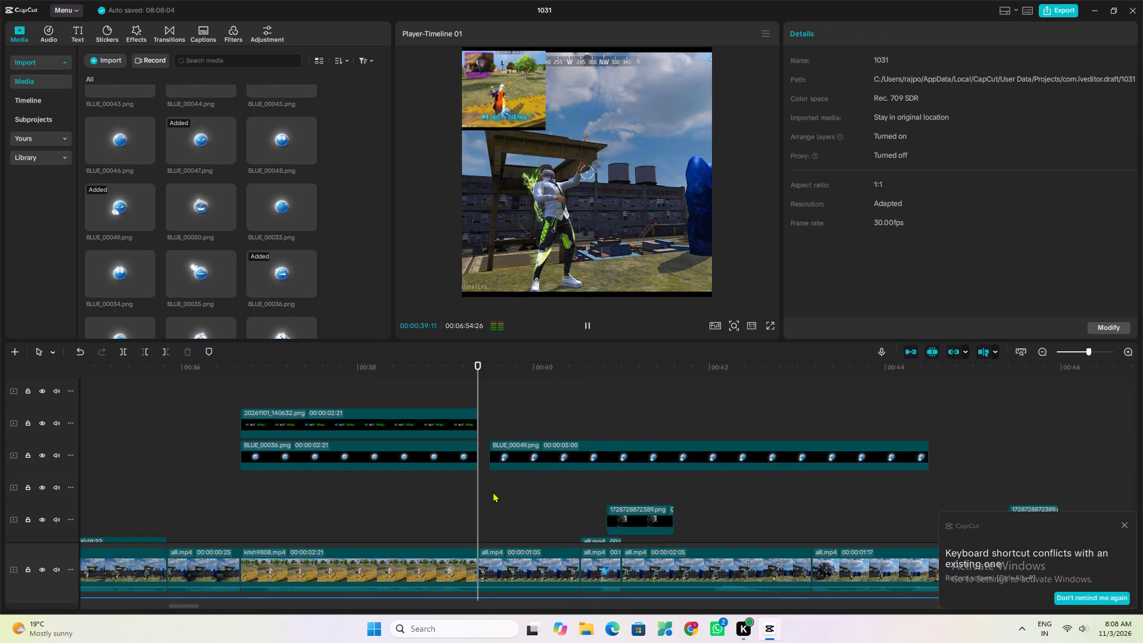
{"action": "key", "text": "space"}
{"action": "left_click", "coordinate": [540, 460]}
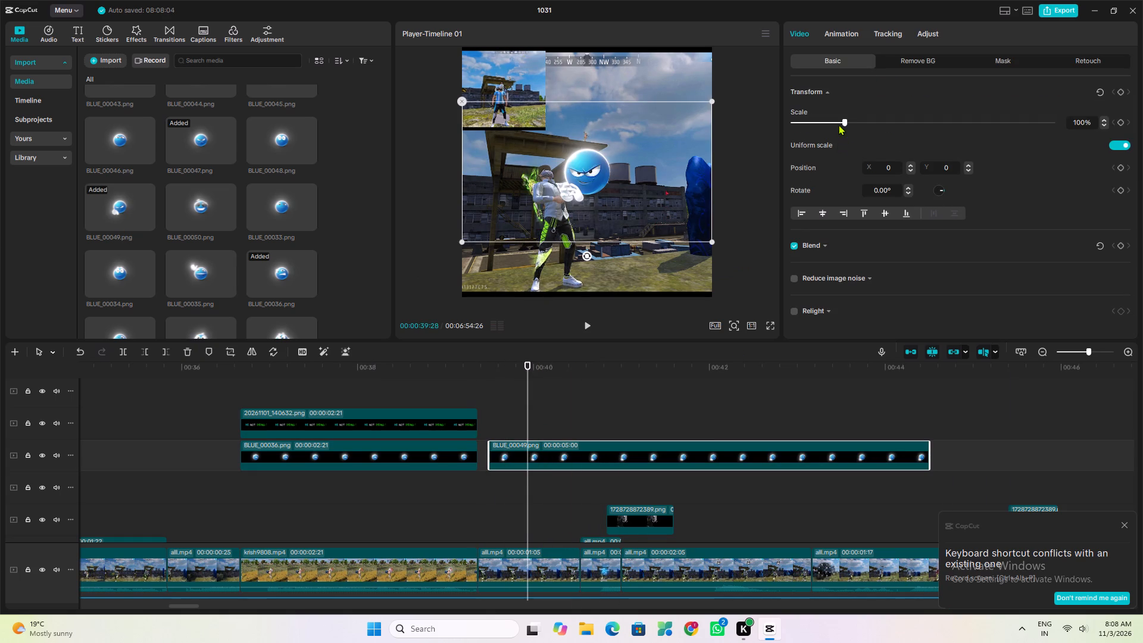
{"action": "left_click", "coordinate": [838, 121]}
{"action": "left_click_drag", "start_coordinate": [633, 198], "coordinate": [635, 299]}
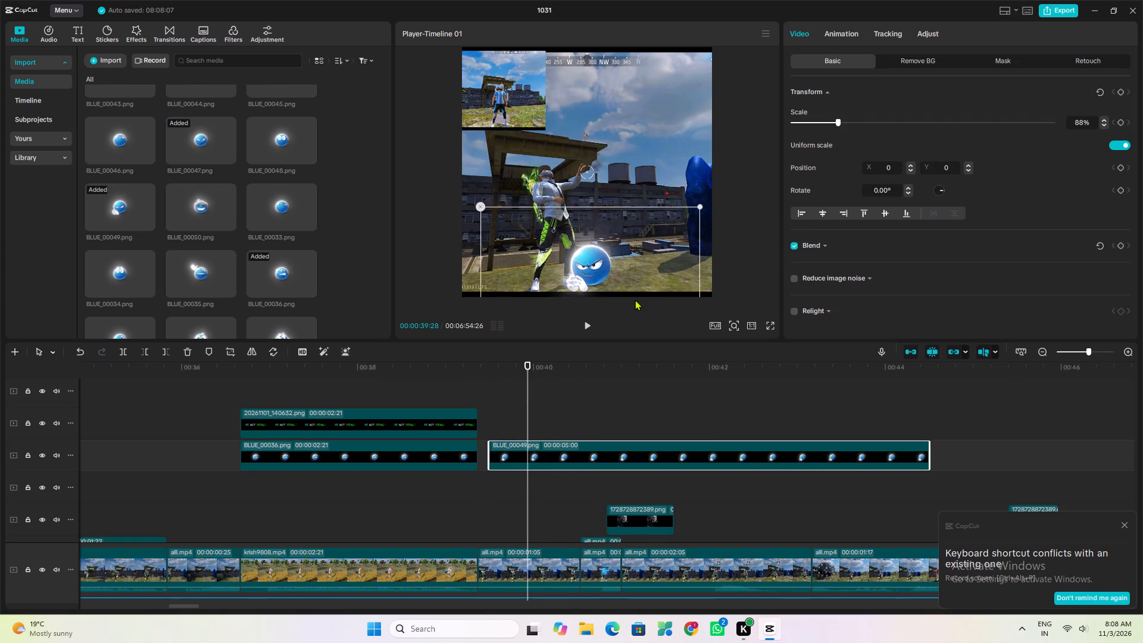
{"action": "left_click_drag", "start_coordinate": [635, 299], "coordinate": [630, 284]}
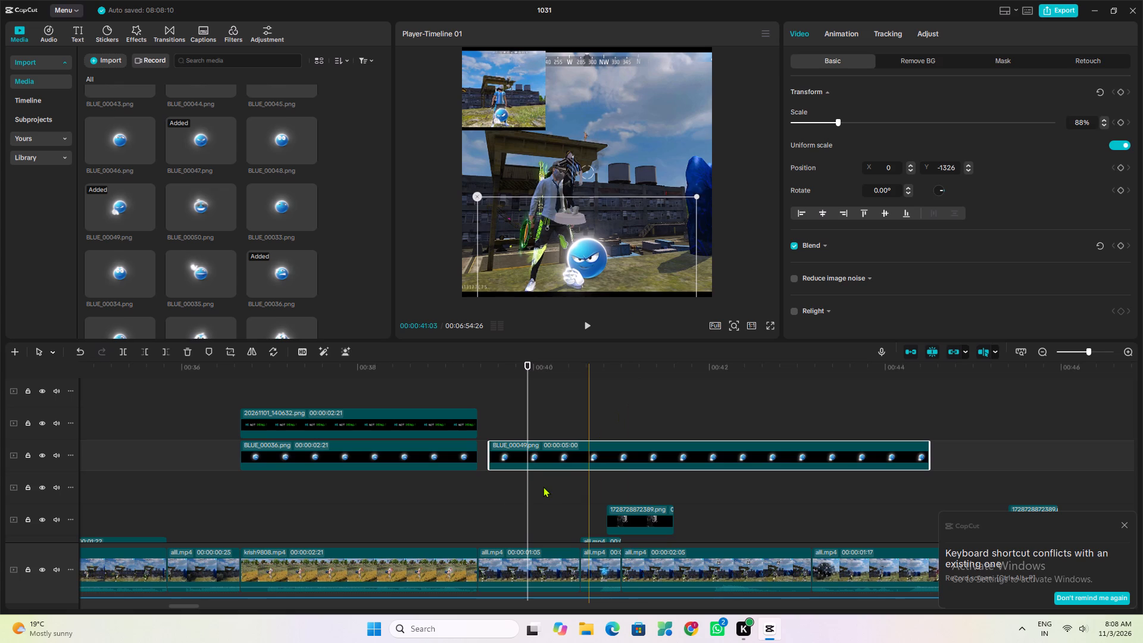
Play the BLUE_00049.png emoji section several times to compare its placement with the inset reference video.
{"action": "left_click", "coordinate": [501, 497]}
{"action": "key", "text": "space"}
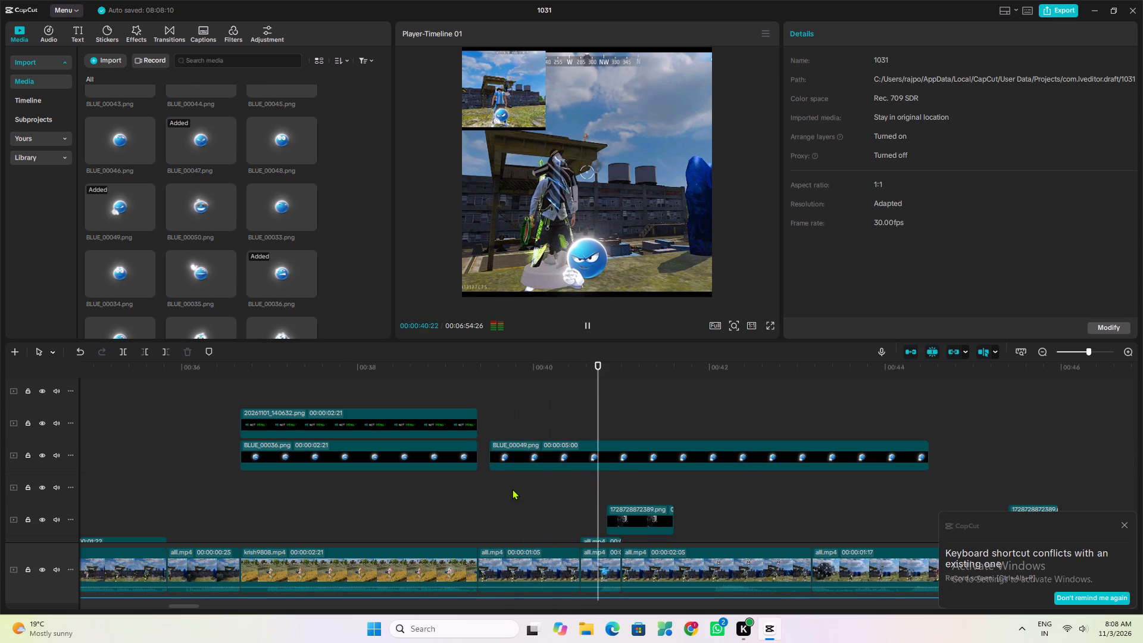
{"action": "key", "text": "space"}
{"action": "key", "text": "space"}
{"action": "key", "text": "space"}
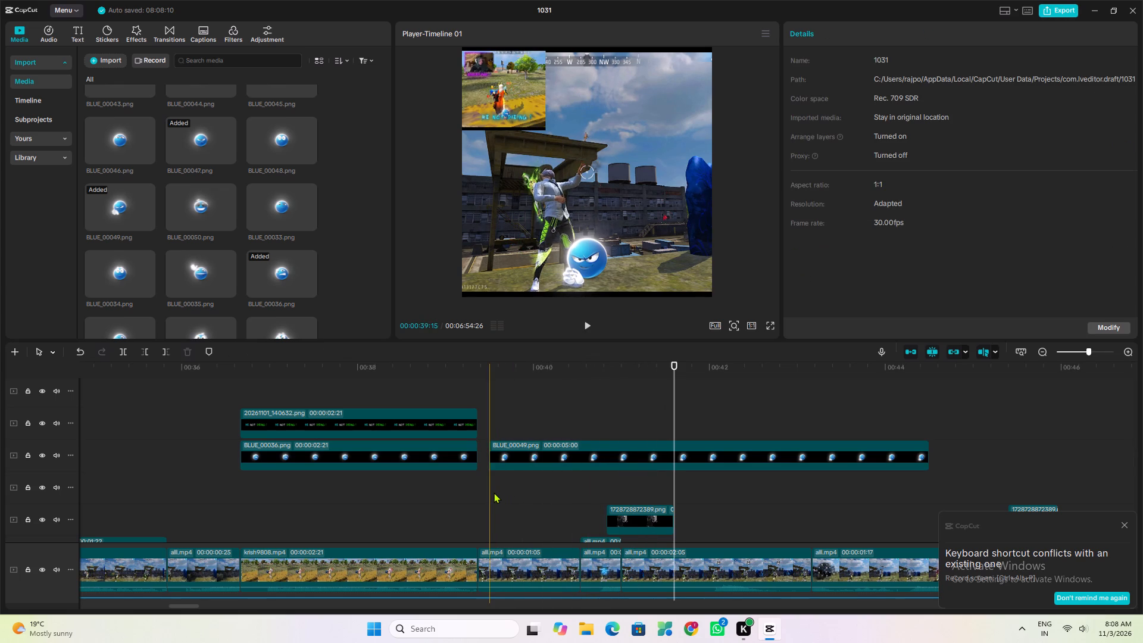
{"action": "left_click", "coordinate": [485, 496]}
{"action": "key", "text": "space"}
{"action": "key", "text": "space"}
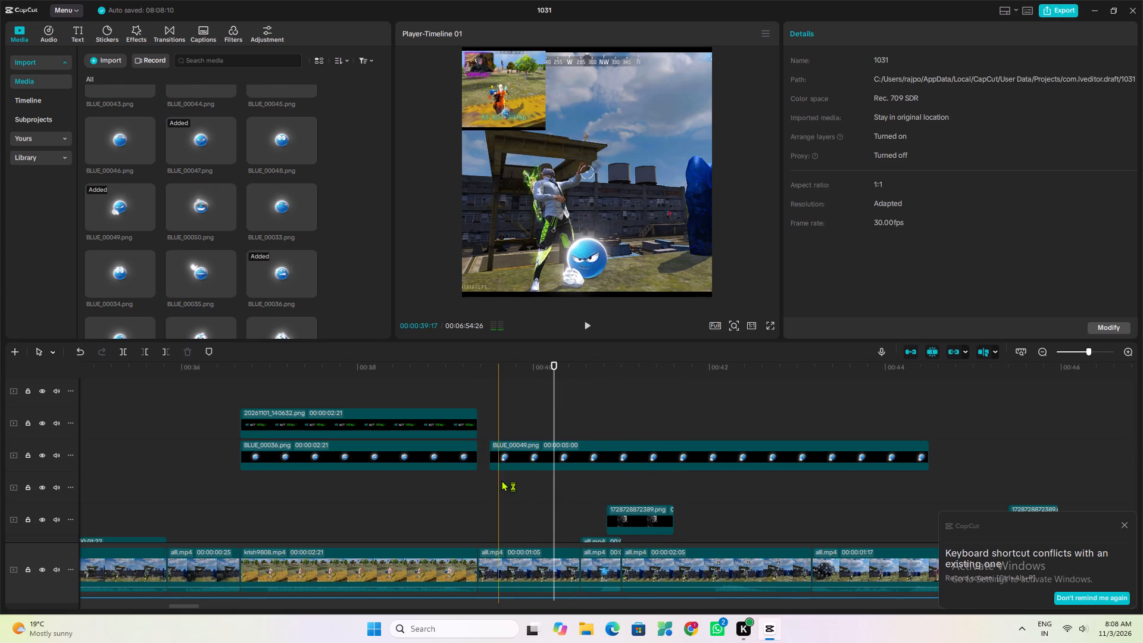
Move the BLUE_00049.png emoji slightly left and down in the frame, to about X -169, Y -1381.
{"action": "left_click", "coordinate": [519, 448]}
{"action": "left_click_drag", "start_coordinate": [605, 266], "coordinate": [595, 269]}
Replay the alll.mp4 clips under the BLUE_00049.png emoji to find where the emoji ends in the inset reference video.
{"action": "left_click", "coordinate": [479, 497]}
{"action": "key", "text": "space"}
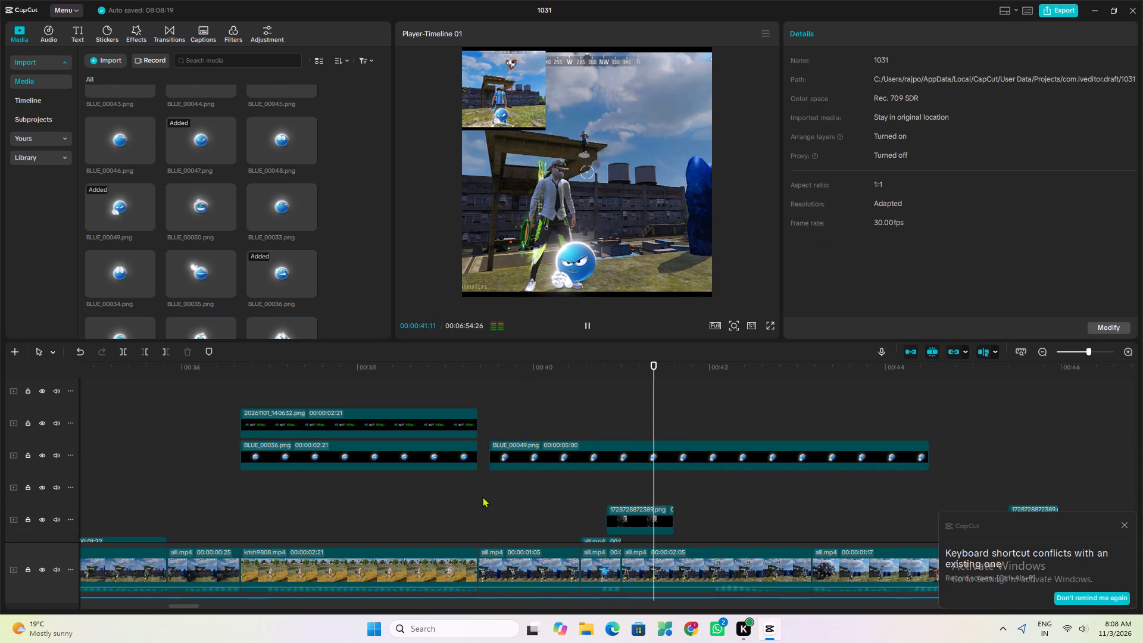
{"action": "key", "text": "space"}
{"action": "left_click", "coordinate": [485, 495]}
{"action": "key", "text": "space"}
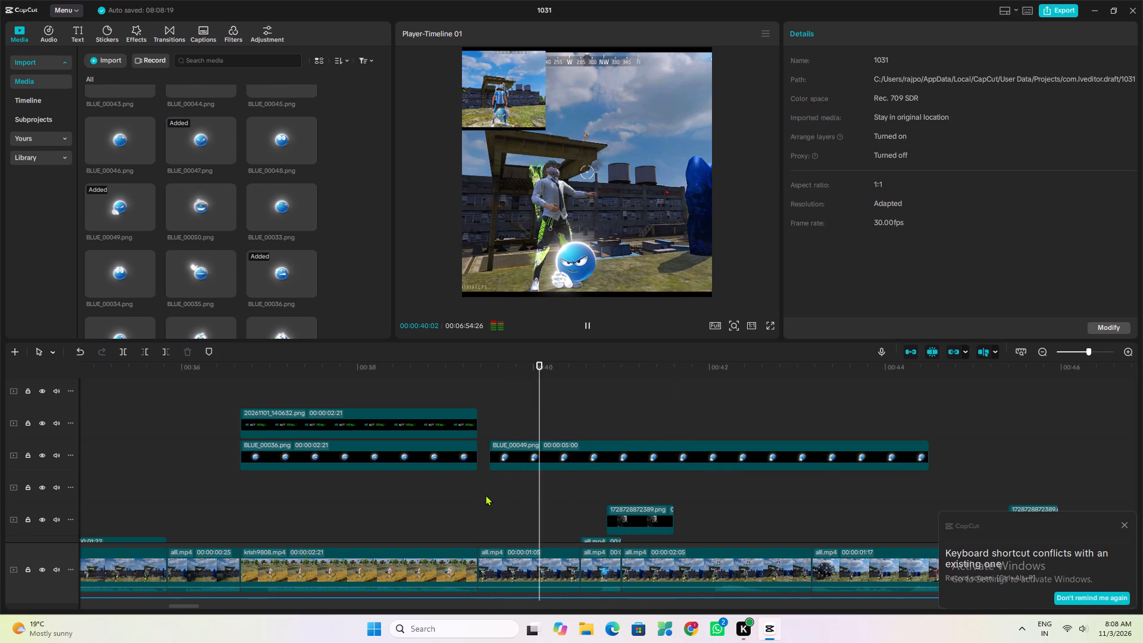
{"action": "key", "text": "space"}
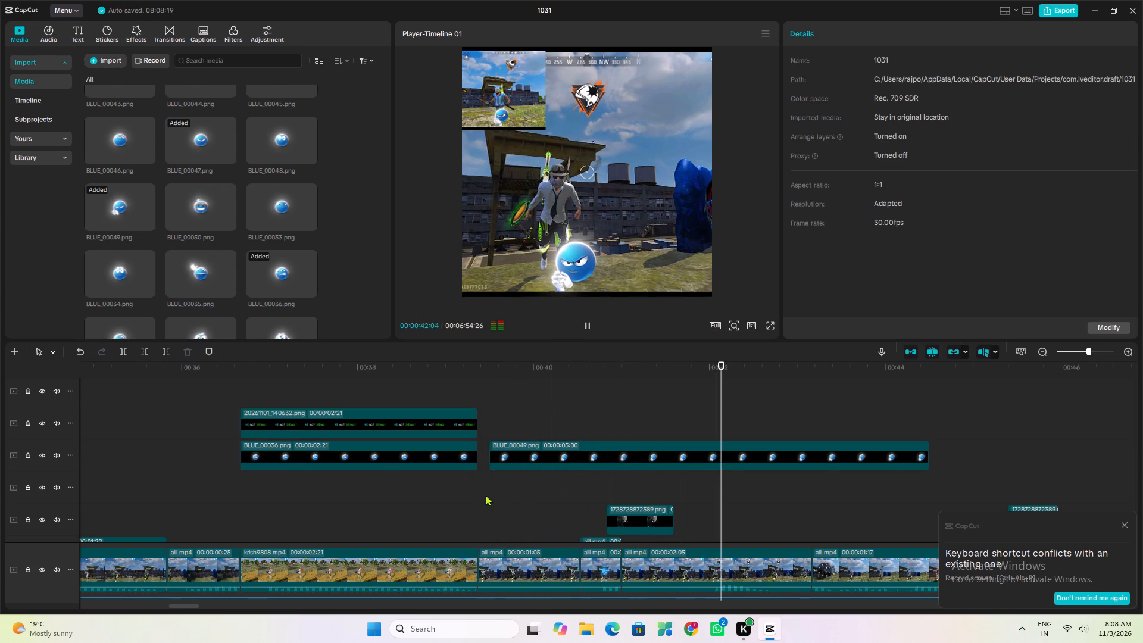
{"action": "key", "text": "space"}
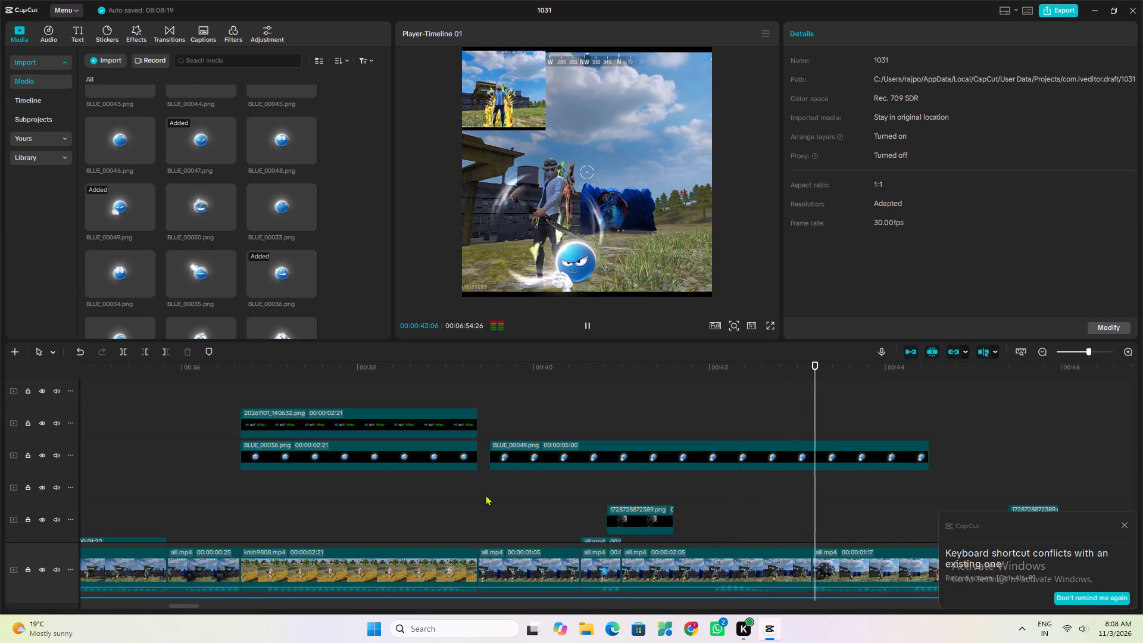
{"action": "key", "text": "space"}
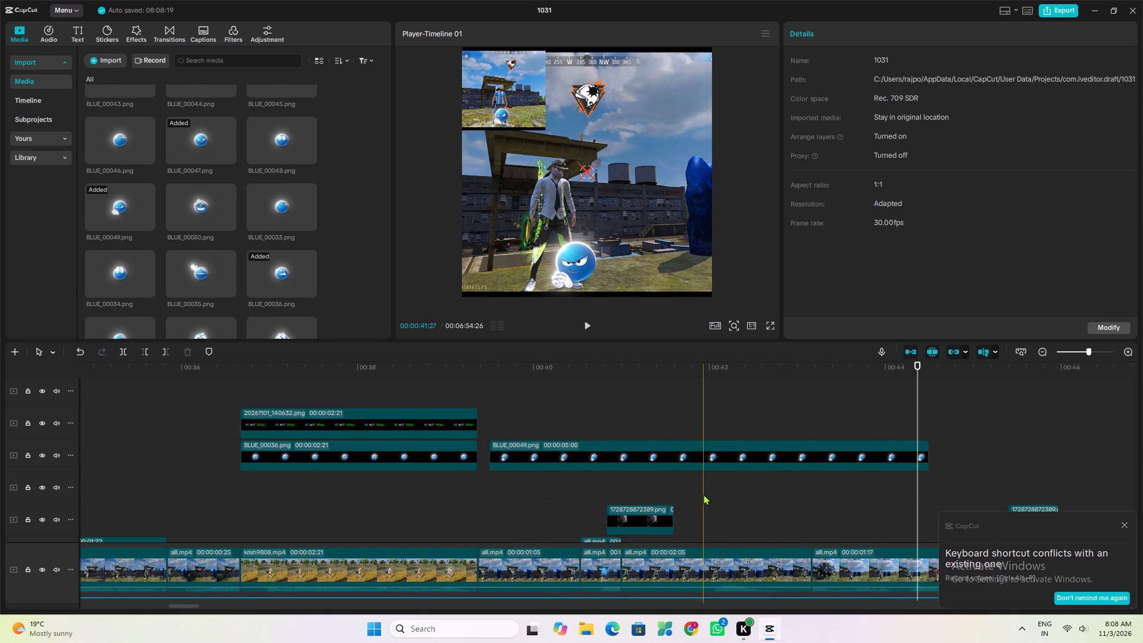
Trim the end of the BLUE_00049.png emoji at about 00:42:08, making the clip 2:23 long.
{"action": "left_click", "coordinate": [732, 497]}
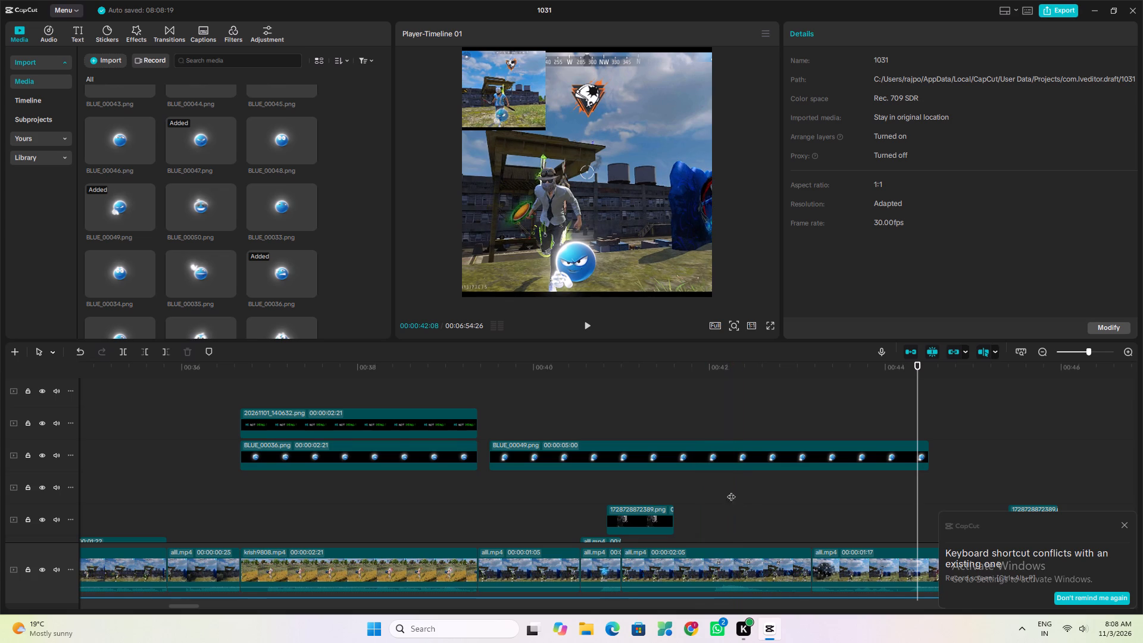
{"action": "left_click", "coordinate": [720, 455]}
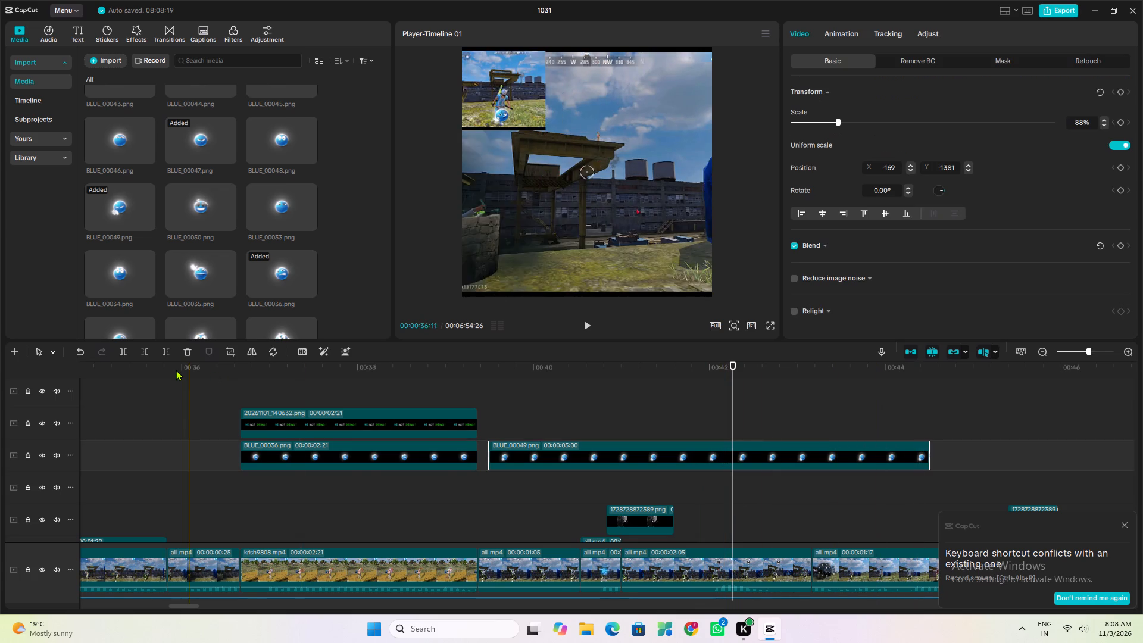
{"action": "left_click", "coordinate": [165, 351]}
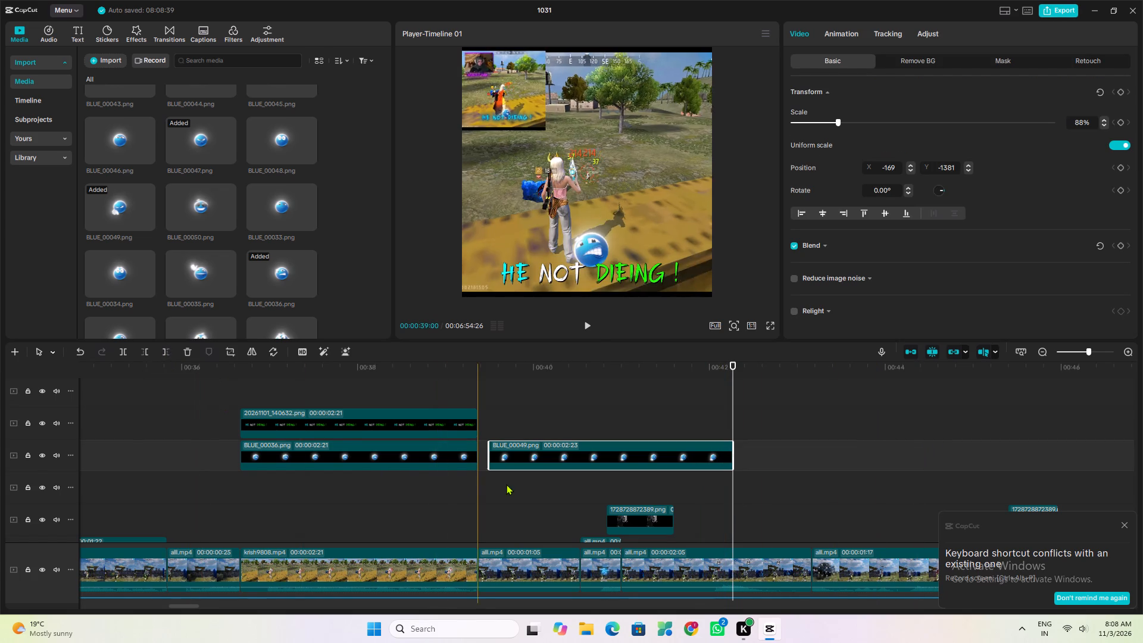
Play from the end of the BLUE_00049.png emoji toward the screenshot clip to compare the edit with the inset reference video.
{"action": "left_click", "coordinate": [691, 490]}
{"action": "key", "text": "space"}
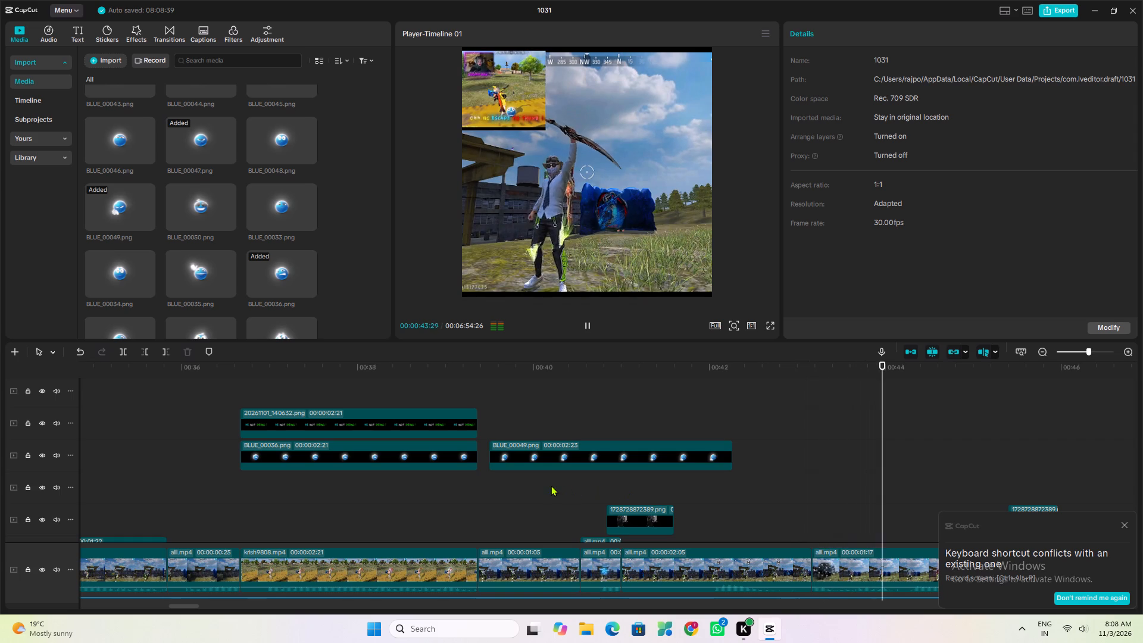
{"action": "key", "text": "space"}
{"action": "left_click", "coordinate": [740, 481]}
{"action": "key", "text": "space"}
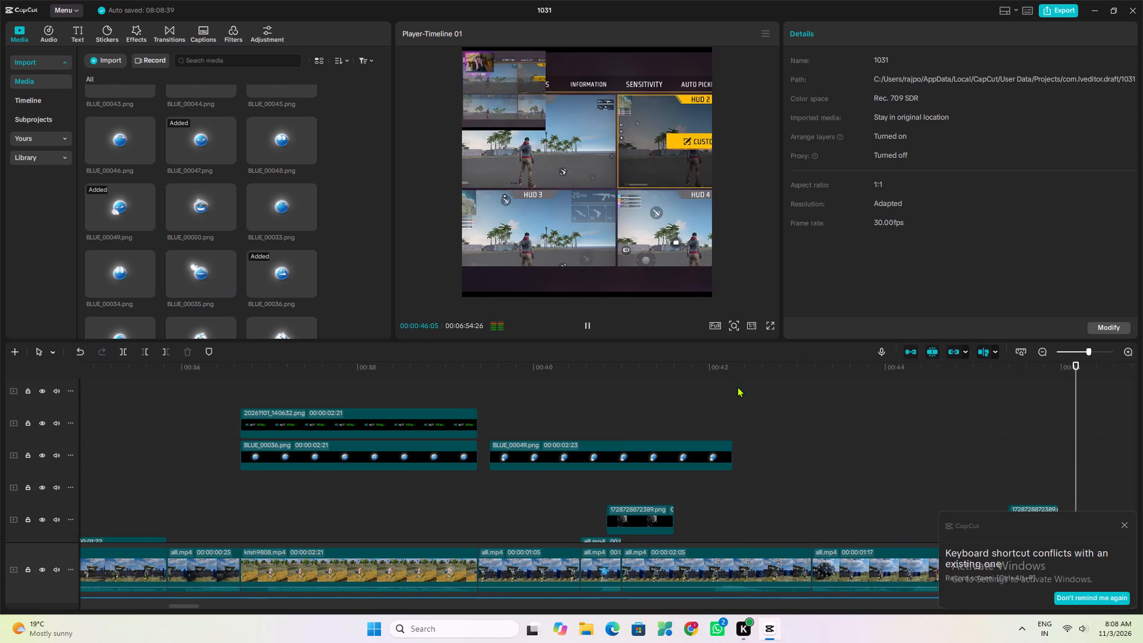
{"action": "left_click_drag", "start_coordinate": [243, 378], "coordinate": [54, 391]}
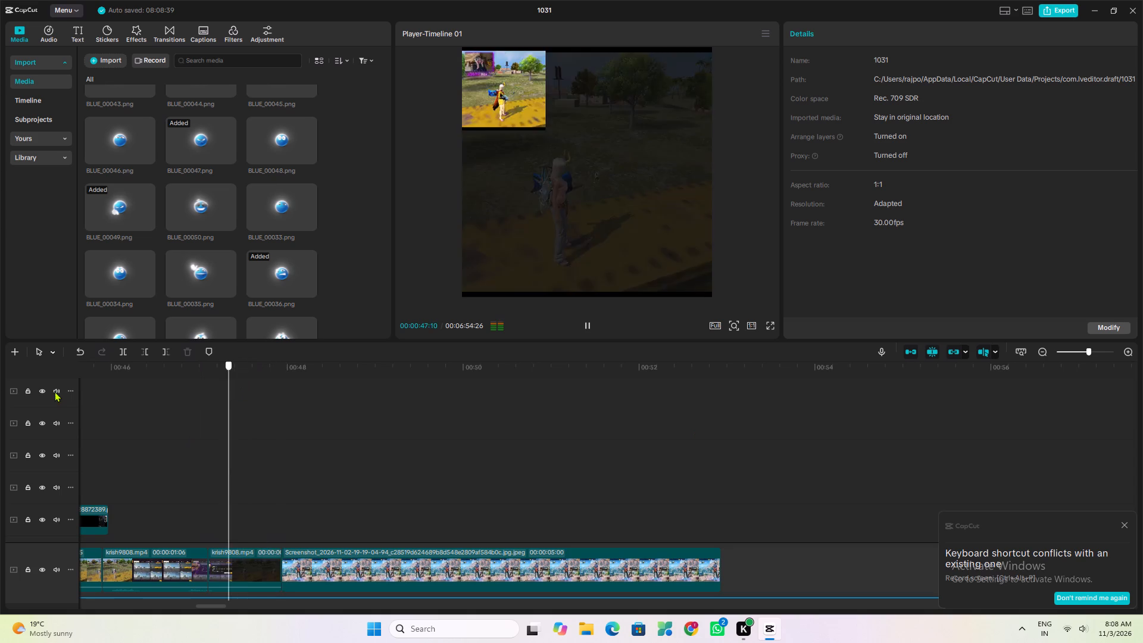
{"action": "left_click_drag", "start_coordinate": [54, 391], "coordinate": [0, 395]}
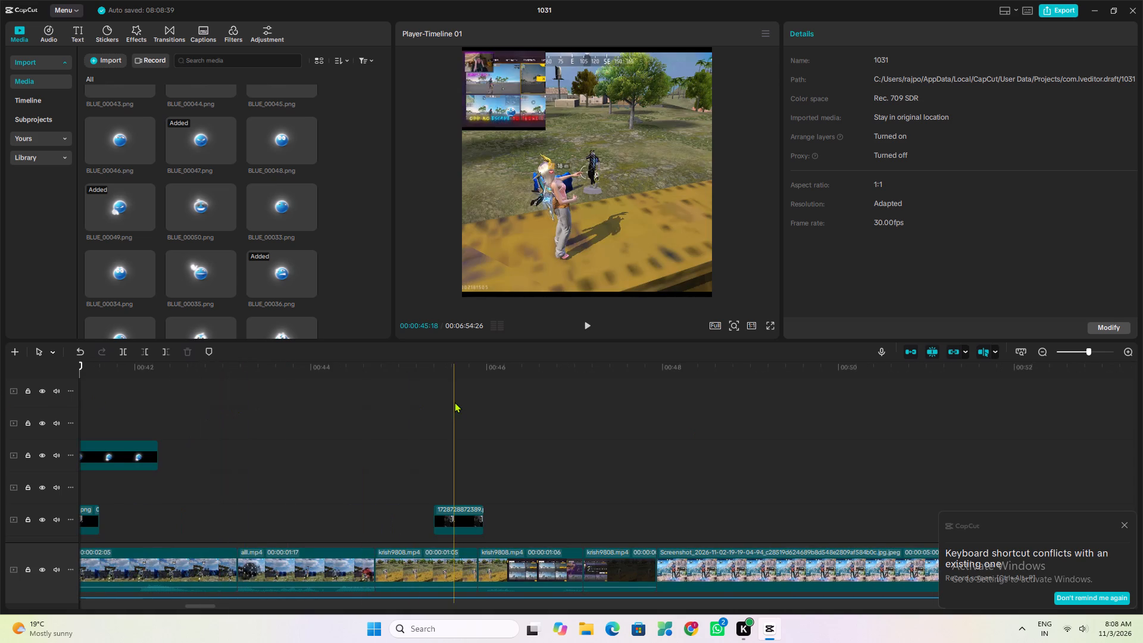
{"action": "left_click", "coordinate": [387, 410]}
{"action": "key", "text": "space"}
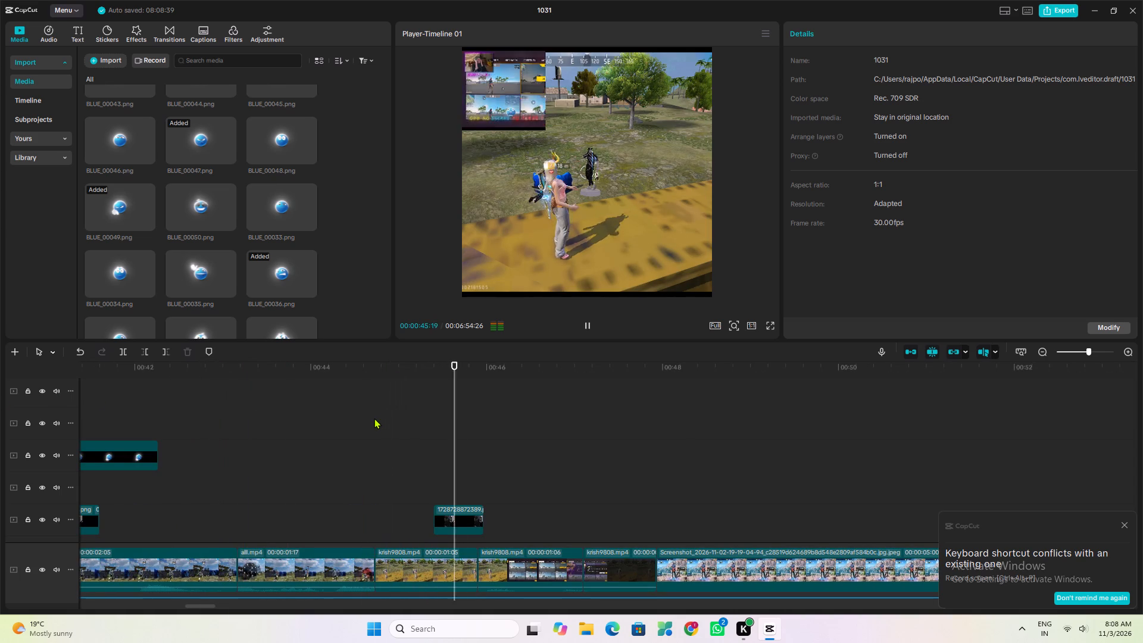
{"action": "left_click", "coordinate": [372, 418]}
{"action": "left_click", "coordinate": [343, 422]}
{"action": "key", "text": "space"}
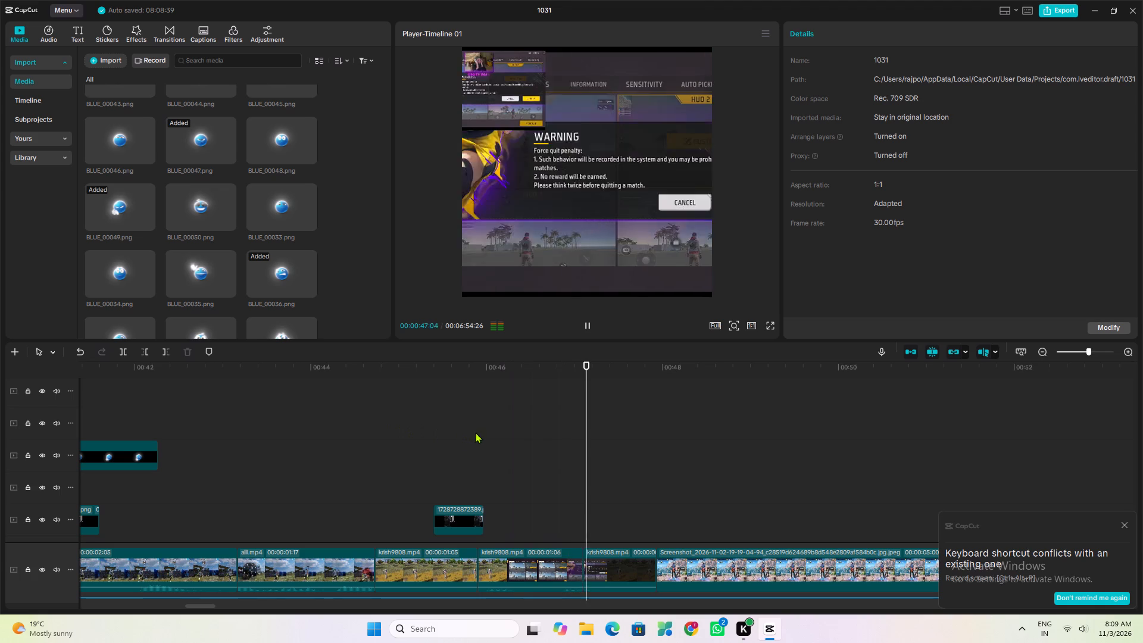
{"action": "left_click", "coordinate": [276, 435]}
{"action": "key", "text": "space"}
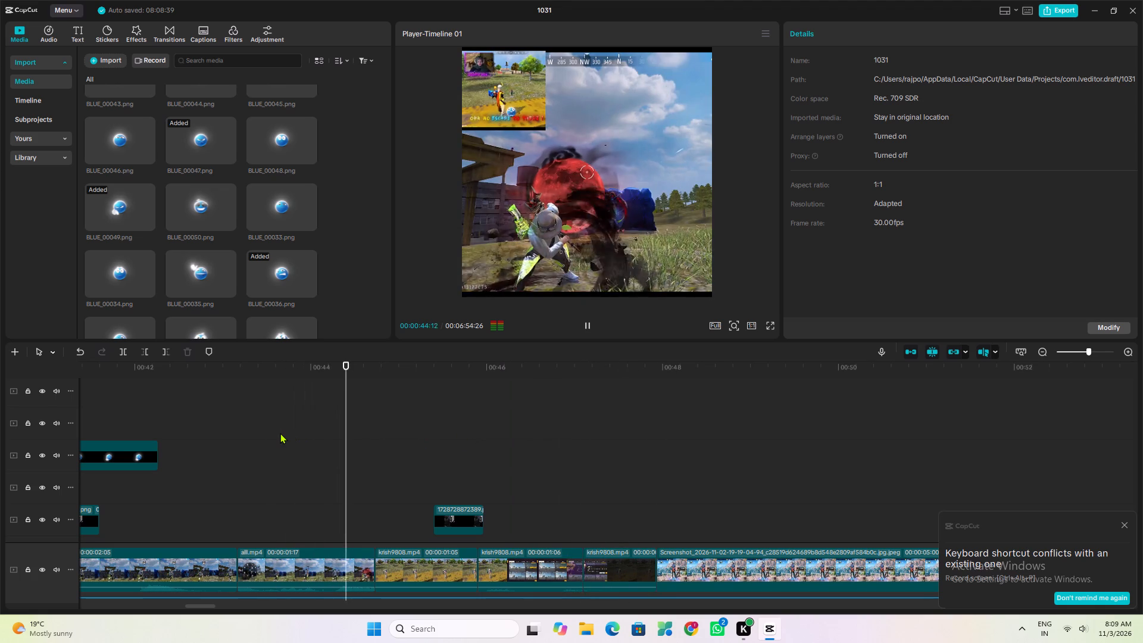
{"action": "key", "text": "space"}
{"action": "left_click", "coordinate": [280, 433]}
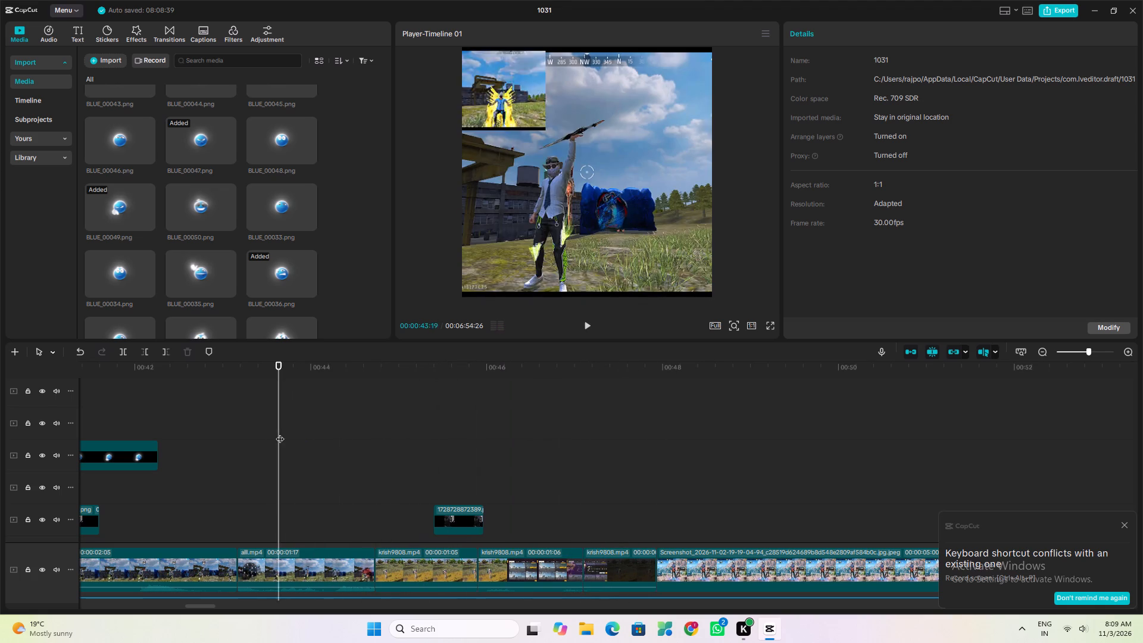
{"action": "key", "text": "space"}
{"action": "key", "text": "space"}
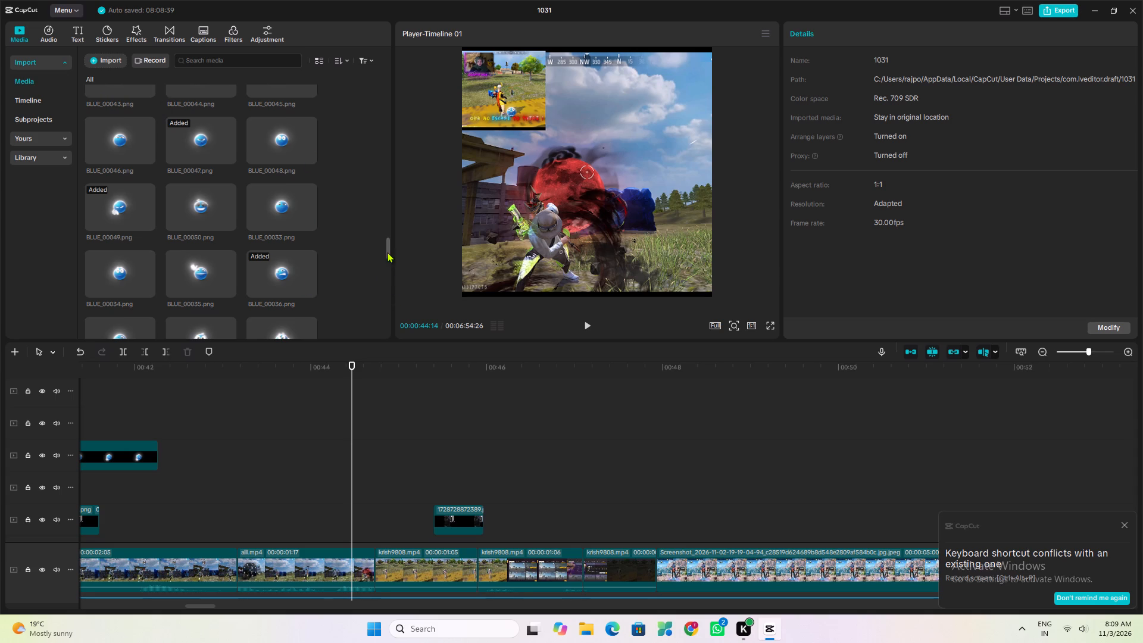
{"action": "left_click_drag", "start_coordinate": [385, 248], "coordinate": [377, 124]}
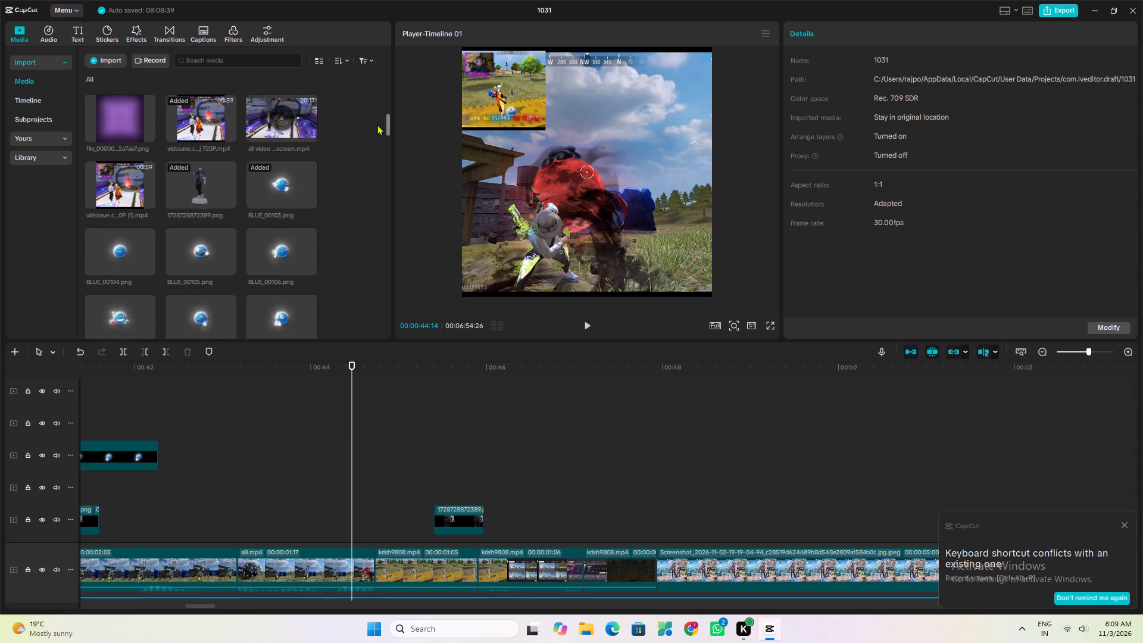
{"action": "left_click_drag", "start_coordinate": [377, 124], "coordinate": [382, 91]}
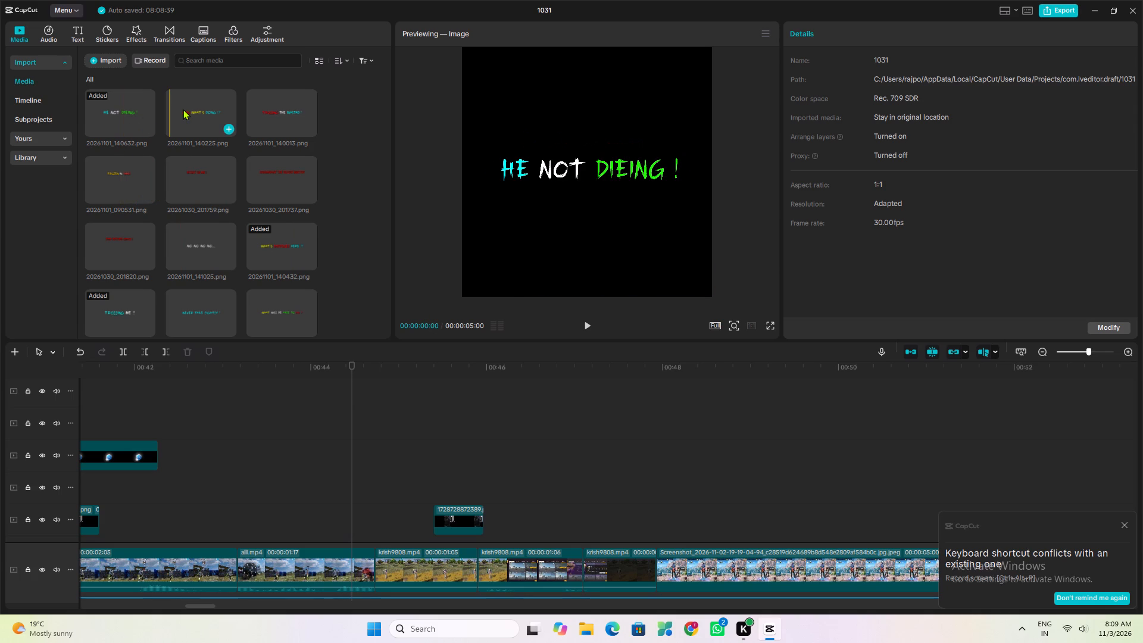
{"action": "left_click_drag", "start_coordinate": [183, 109], "coordinate": [362, 442]}
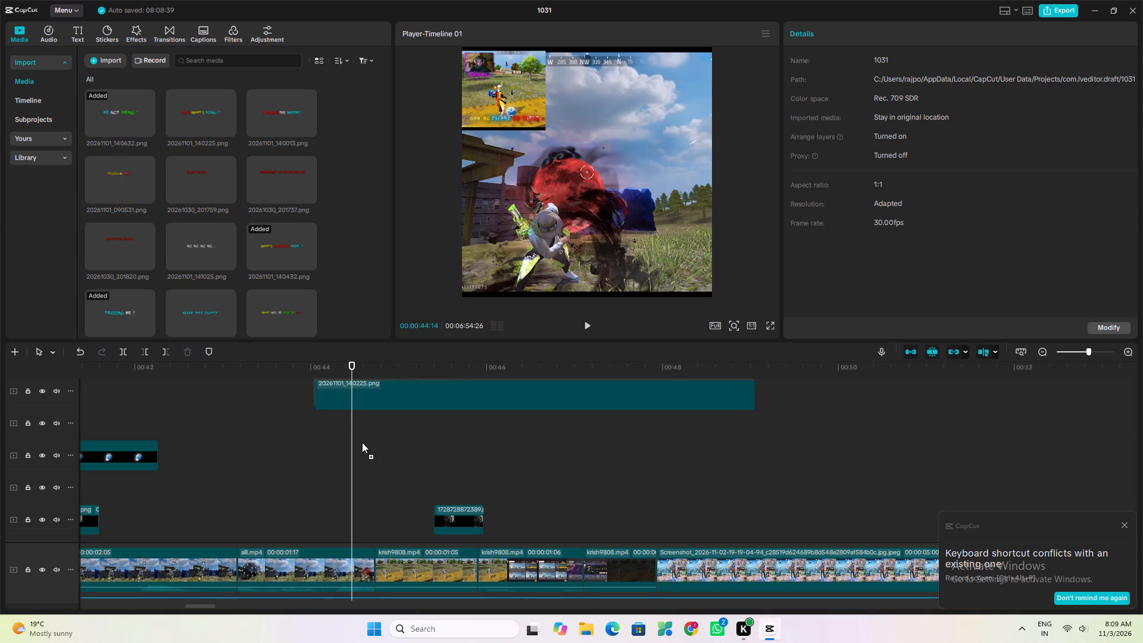
{"action": "left_click_drag", "start_coordinate": [362, 442], "coordinate": [376, 467]}
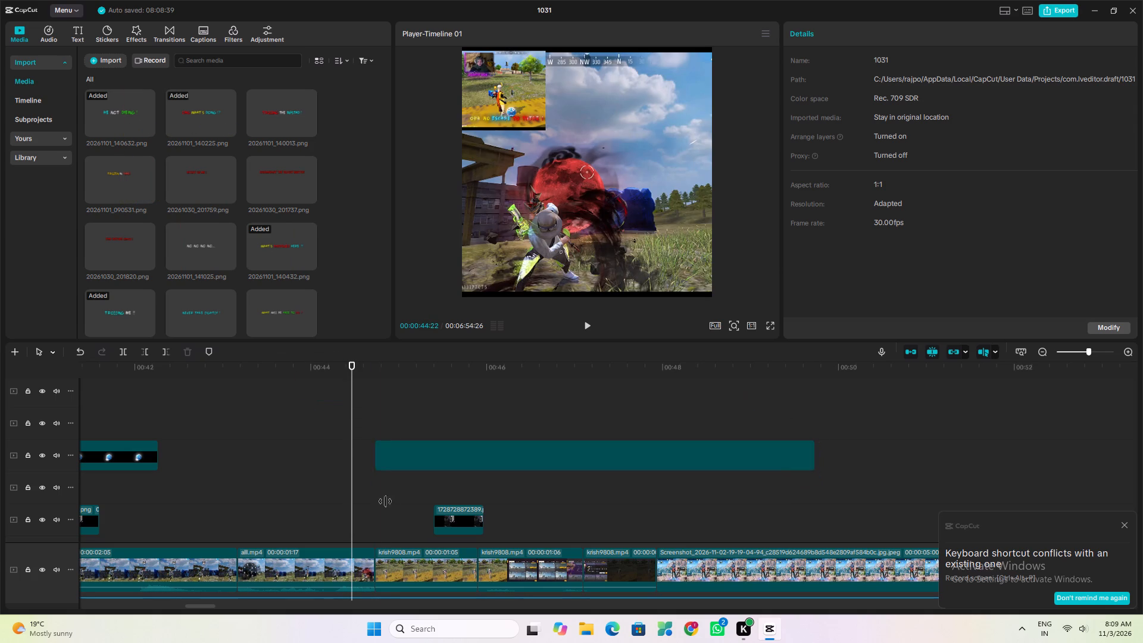
{"action": "left_click", "coordinate": [382, 506]}
{"action": "key", "text": "space"}
{"action": "key", "text": "space"}
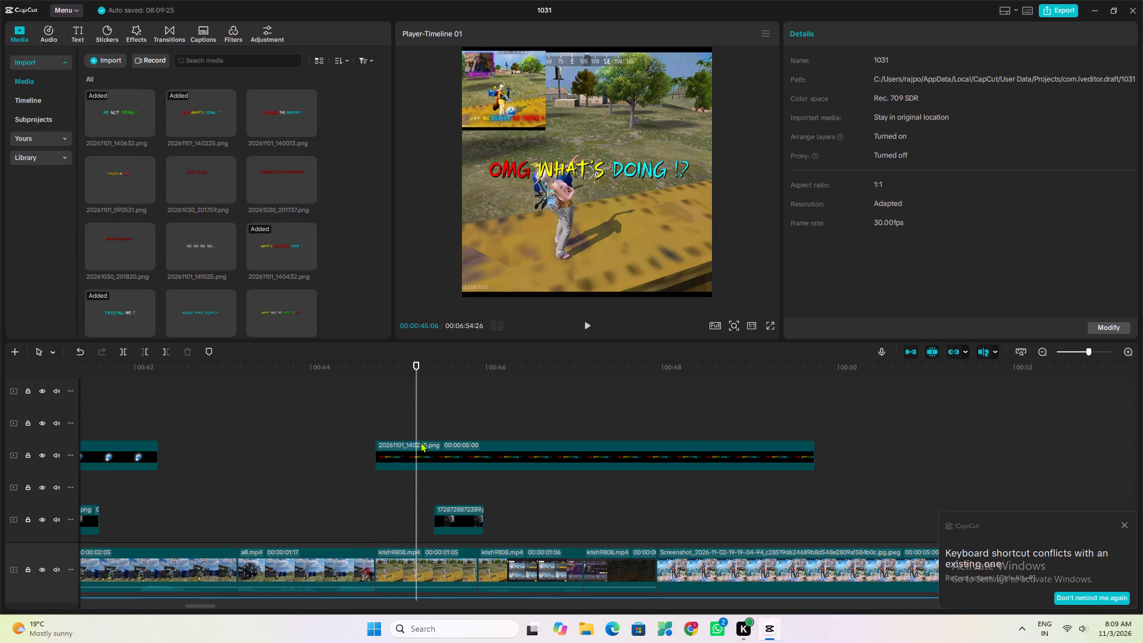
Scale the inset reference video to 78% and move it to the frame's centre at X 0, Y -210.
{"action": "left_click", "coordinate": [520, 94]}
{"action": "left_click_drag", "start_coordinate": [541, 130], "coordinate": [543, 130]}
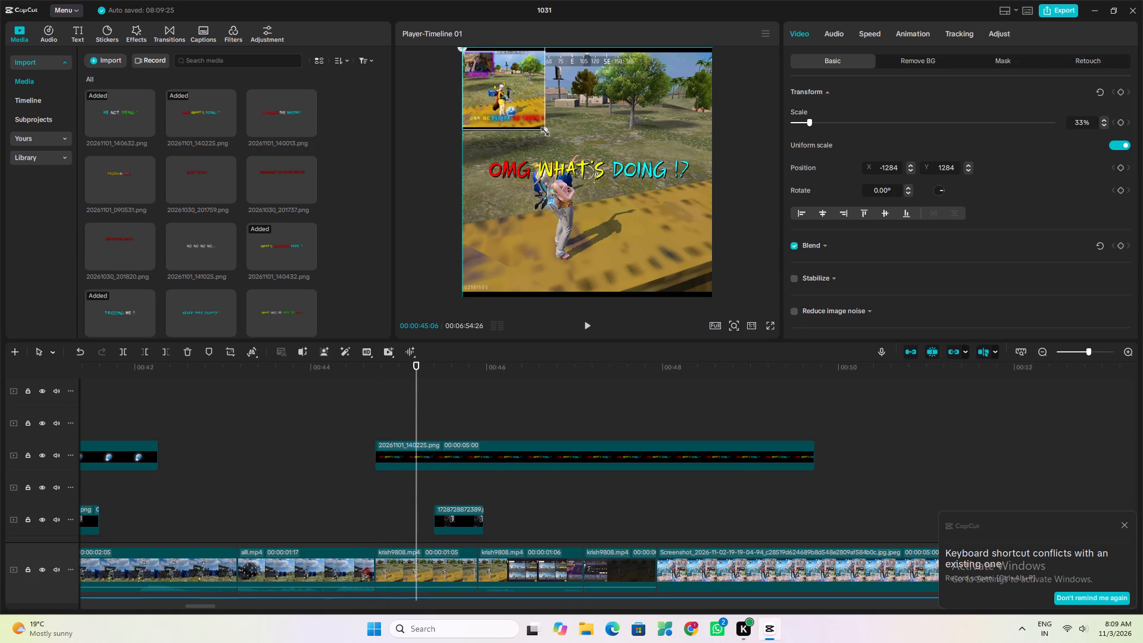
{"action": "left_click_drag", "start_coordinate": [543, 130], "coordinate": [552, 209]}
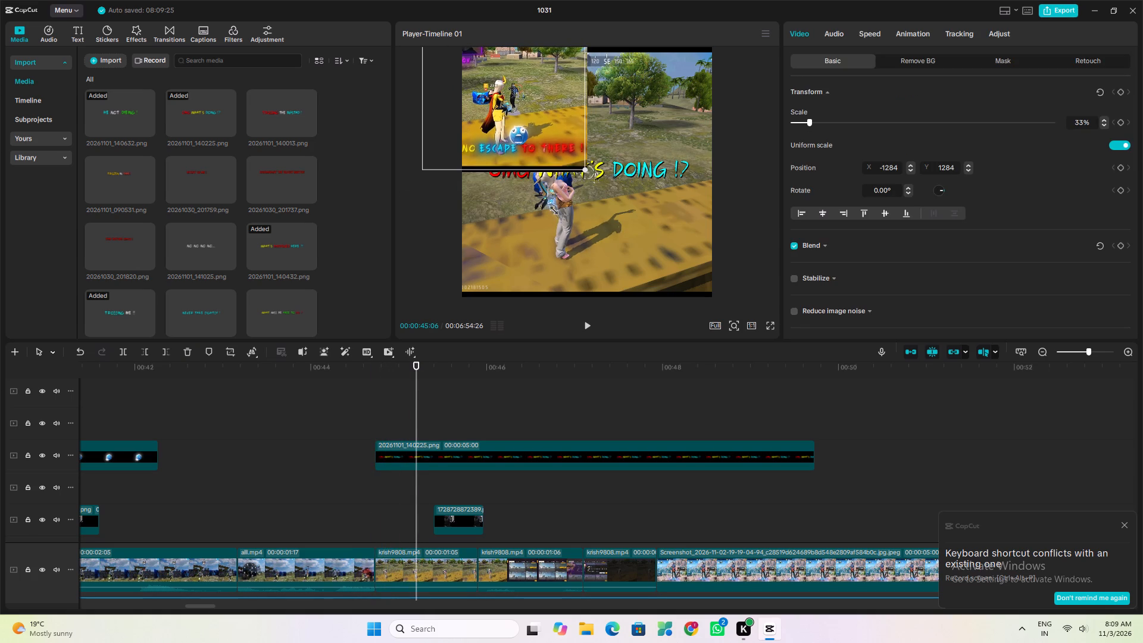
{"action": "left_click_drag", "start_coordinate": [552, 209], "coordinate": [571, 233]}
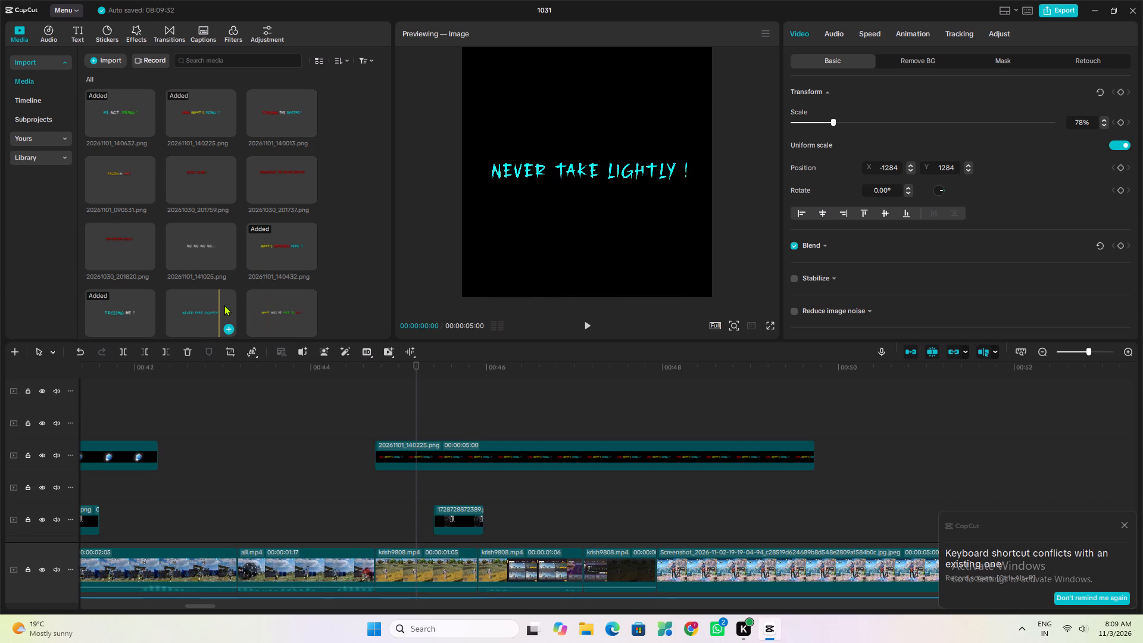
{"action": "scroll", "coordinate": [120, 308], "scroll_direction": "down", "scroll_amount": 1}
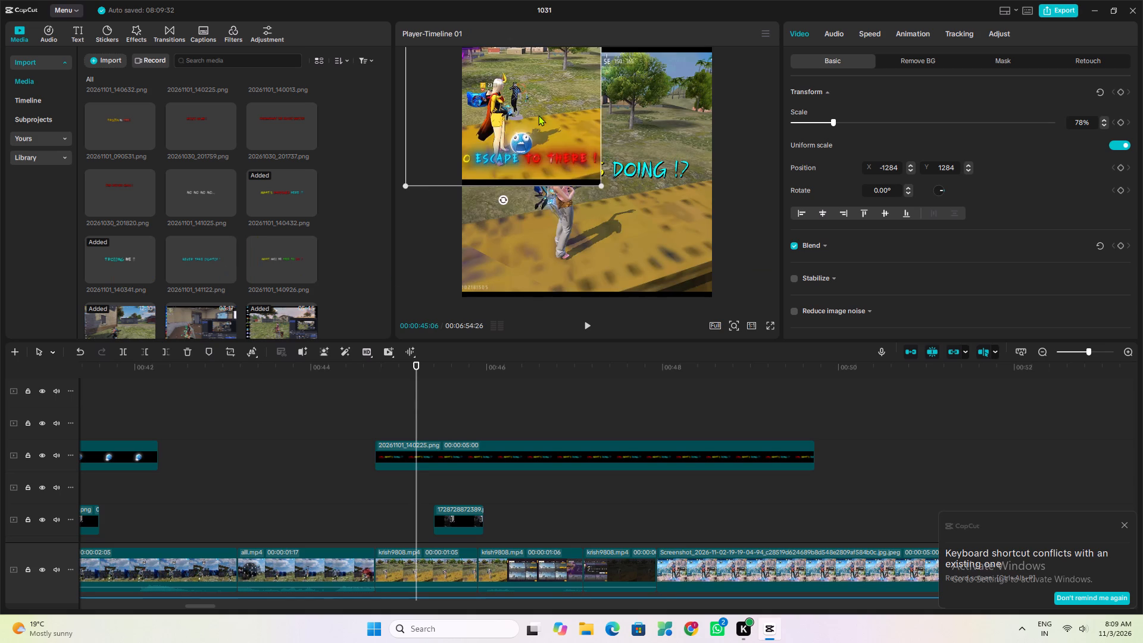
{"action": "left_click_drag", "start_coordinate": [538, 113], "coordinate": [620, 230]}
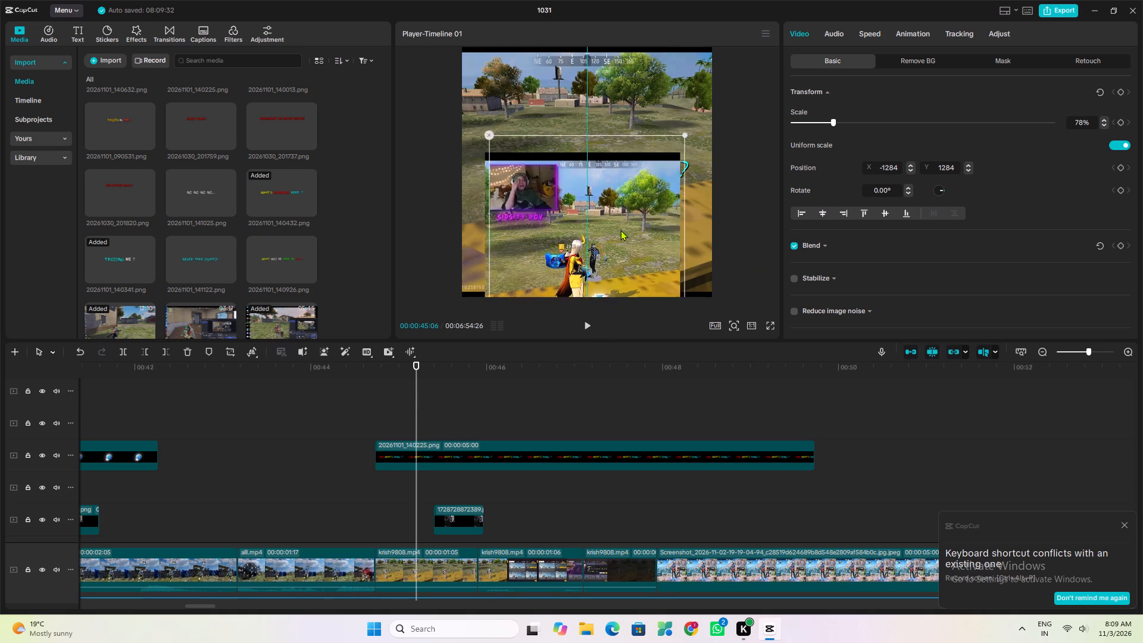
{"action": "left_click_drag", "start_coordinate": [620, 230], "coordinate": [620, 211]}
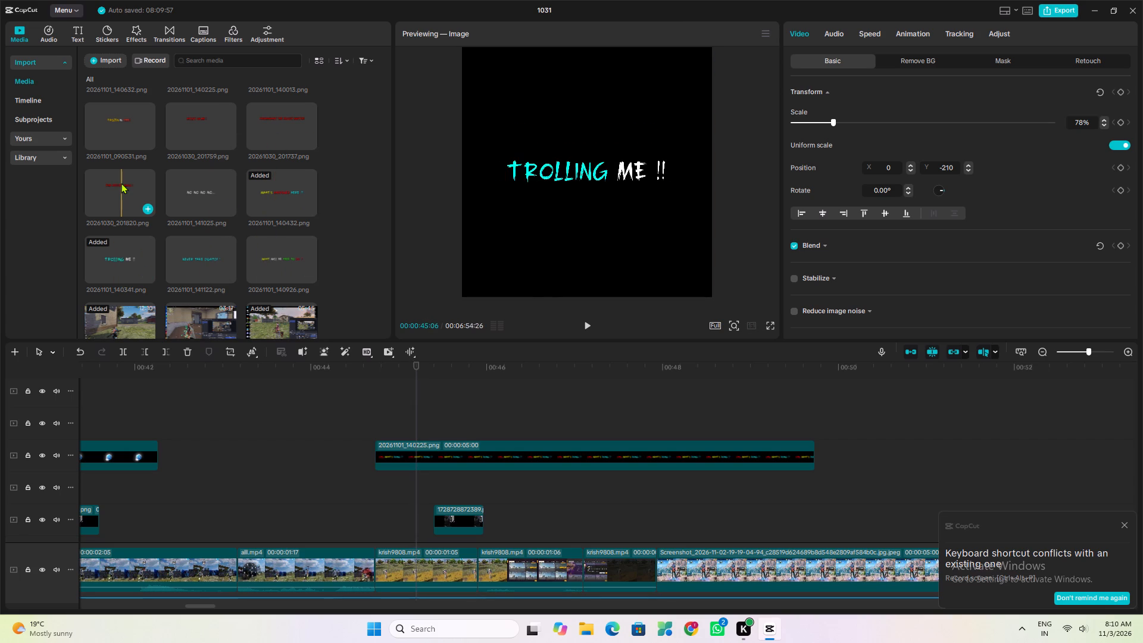
Look through the imported caption images and the text folder on disk for the "OHH NO ESCAPE TO THERE !" caption.
{"action": "scroll", "coordinate": [121, 183], "scroll_direction": "up", "scroll_amount": 1}
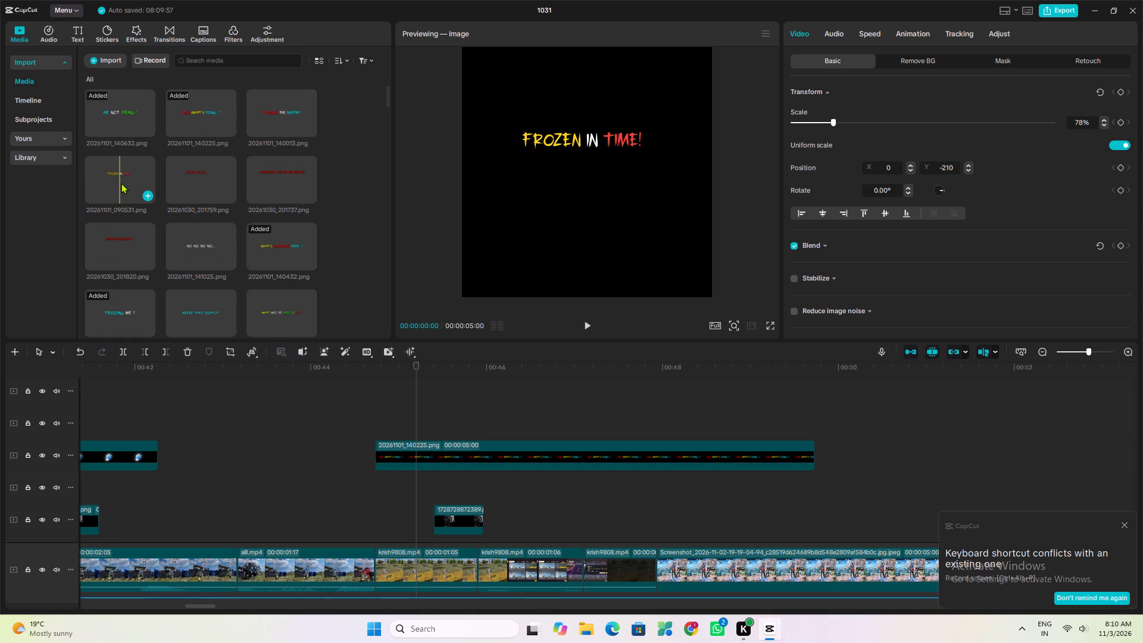
{"action": "scroll", "coordinate": [121, 183], "scroll_direction": "up", "scroll_amount": 4}
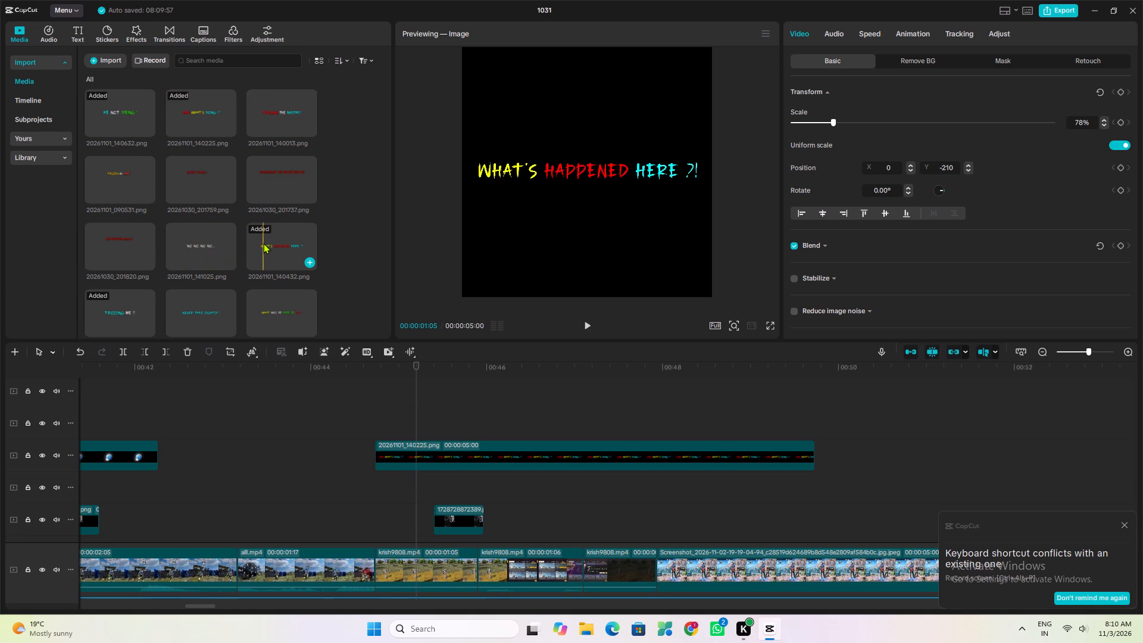
{"action": "scroll", "coordinate": [265, 246], "scroll_direction": "down", "scroll_amount": 1}
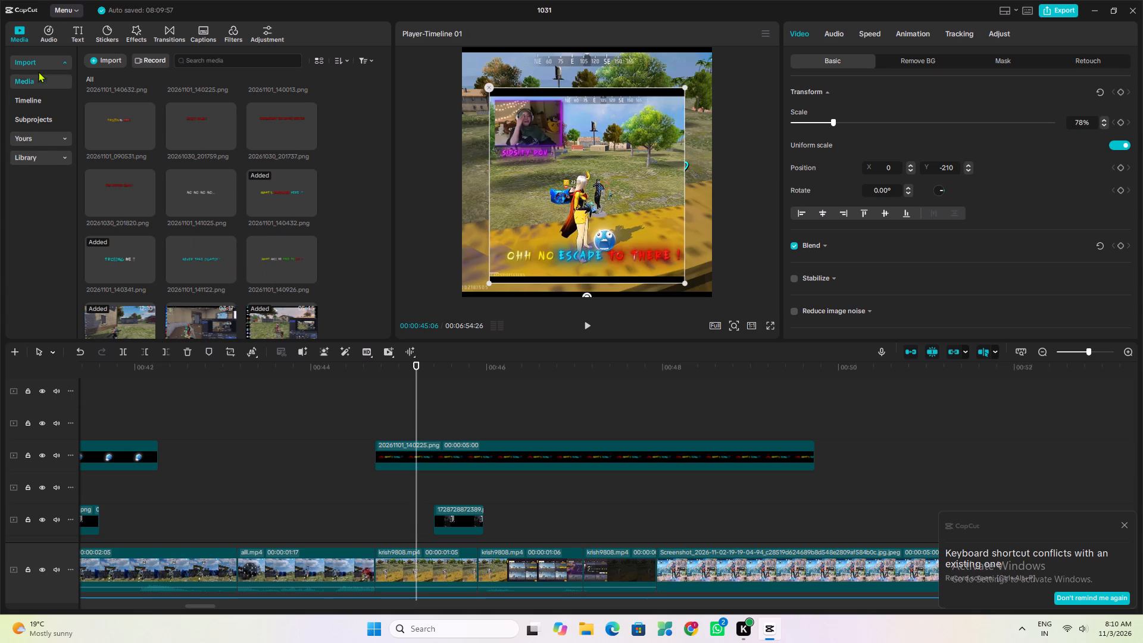
{"action": "left_click", "coordinate": [110, 60]}
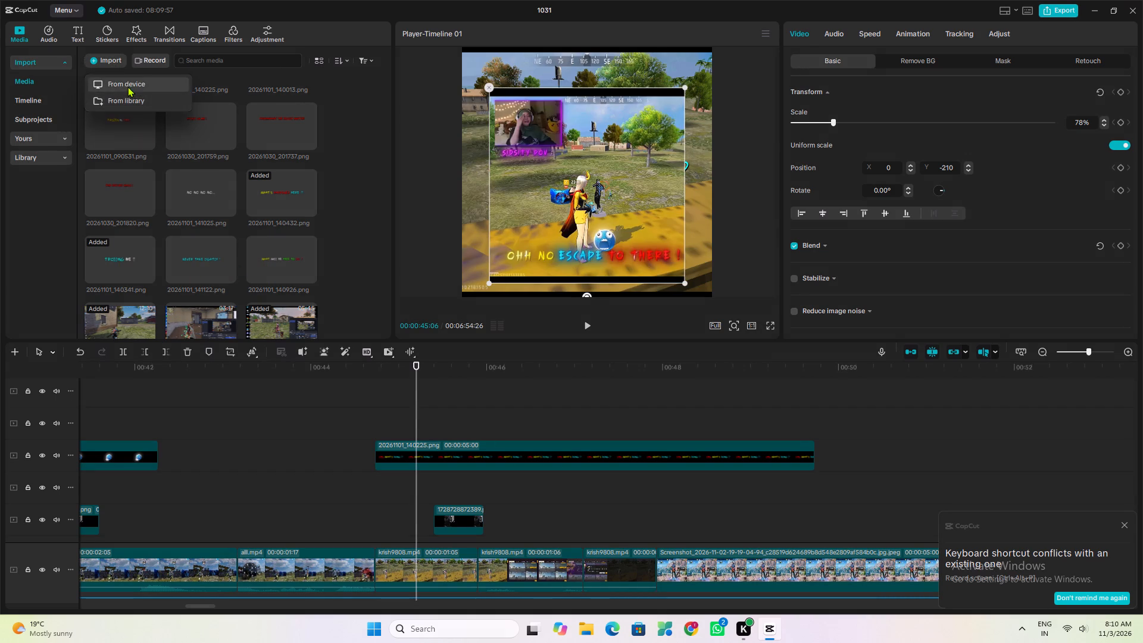
{"action": "left_click", "coordinate": [127, 86]}
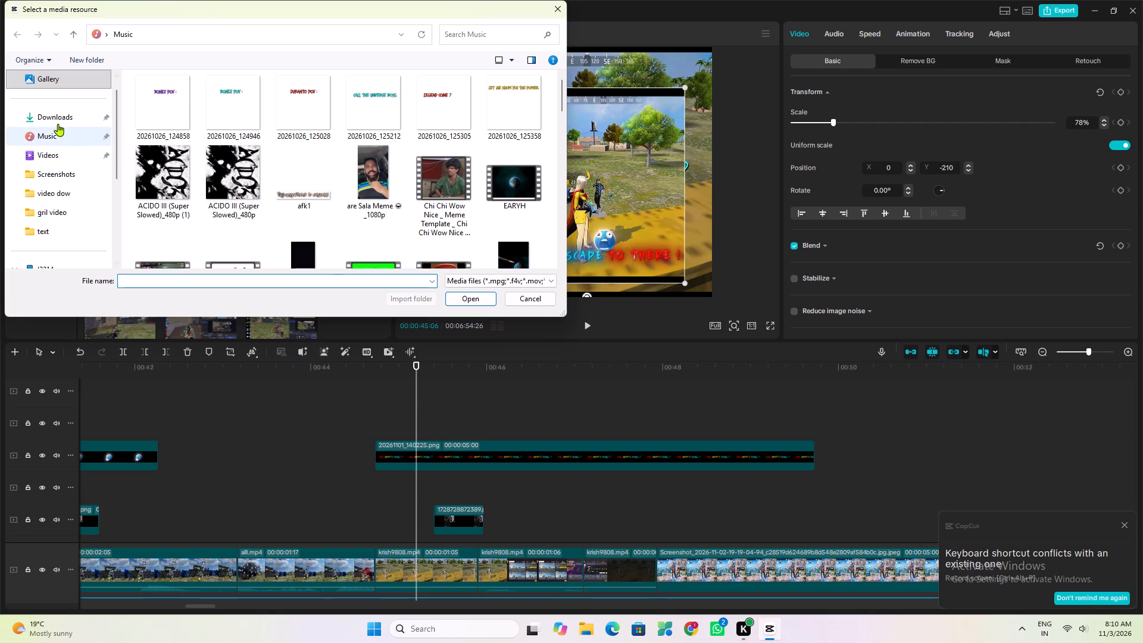
{"action": "left_click", "coordinate": [70, 229]}
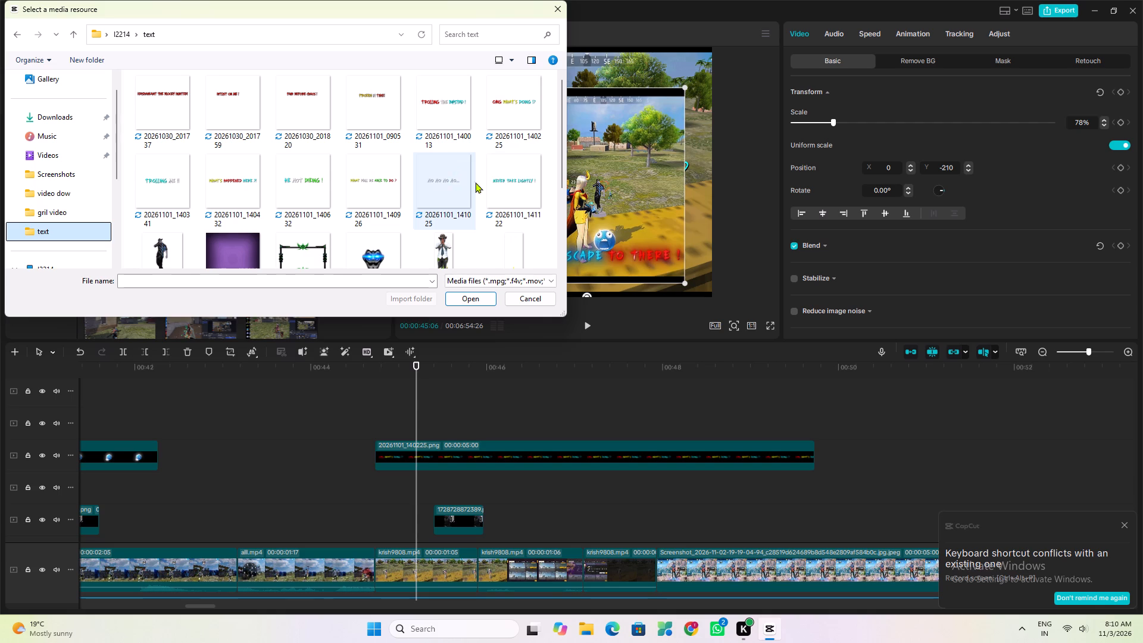
{"action": "scroll", "coordinate": [509, 122], "scroll_direction": "down", "scroll_amount": 4}
{"action": "scroll", "coordinate": [222, 181], "scroll_direction": "up", "scroll_amount": 4}
{"action": "left_click_drag", "start_coordinate": [567, 13], "coordinate": [554, 14]}
{"action": "left_click", "coordinate": [546, 11]}
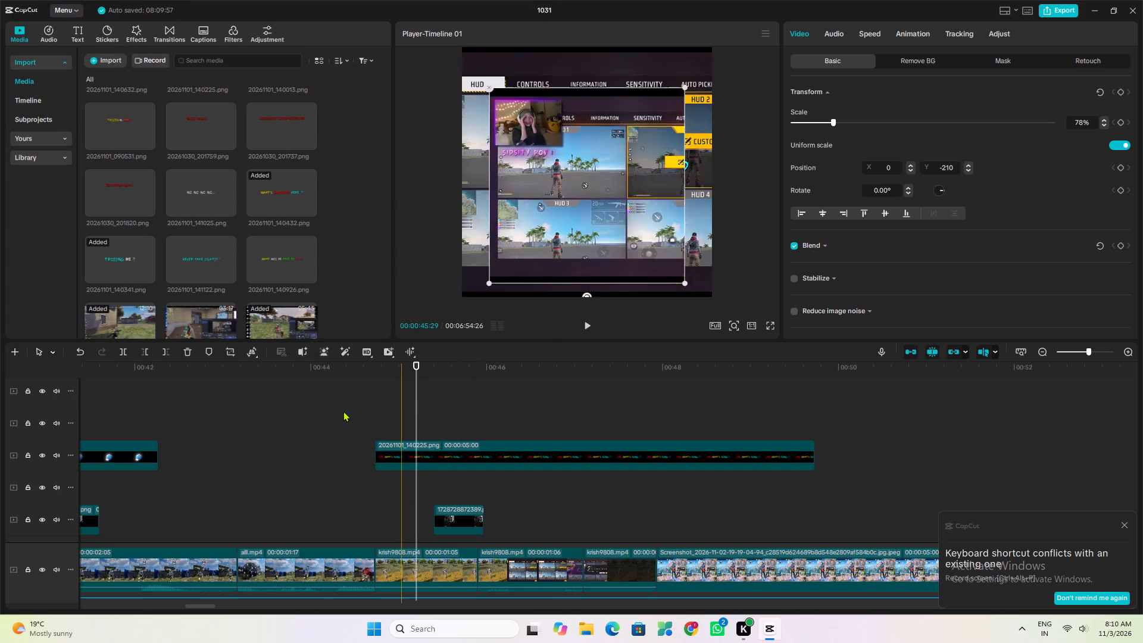
{"action": "left_click", "coordinate": [333, 411]}
{"action": "key", "text": "space"}
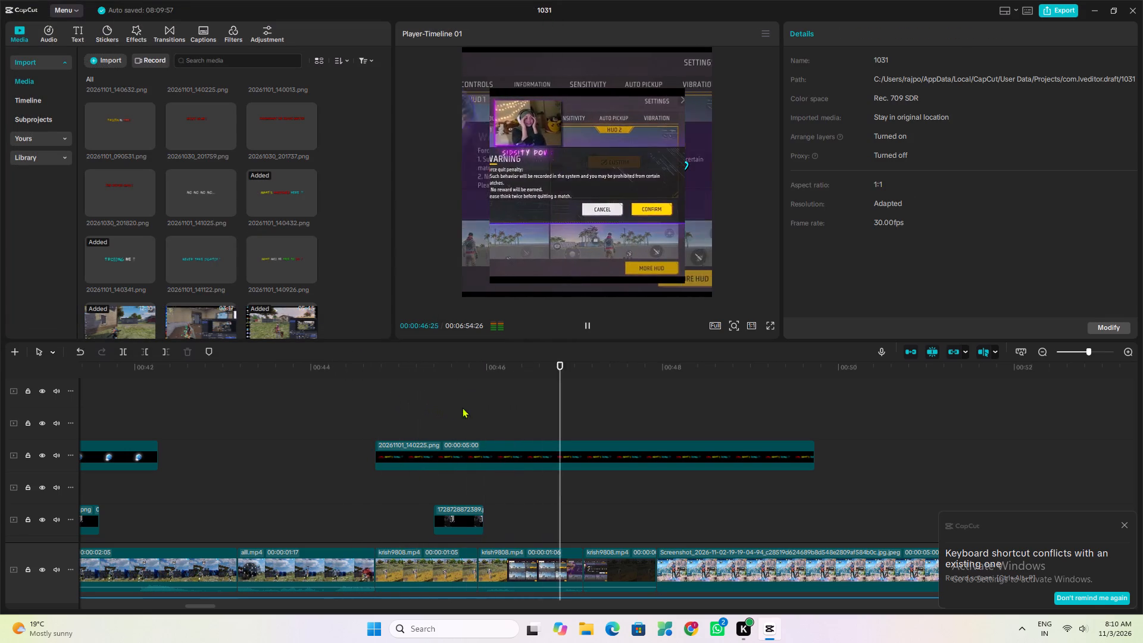
{"action": "key", "text": "space"}
{"action": "left_click", "coordinate": [364, 431]}
{"action": "key", "text": "space"}
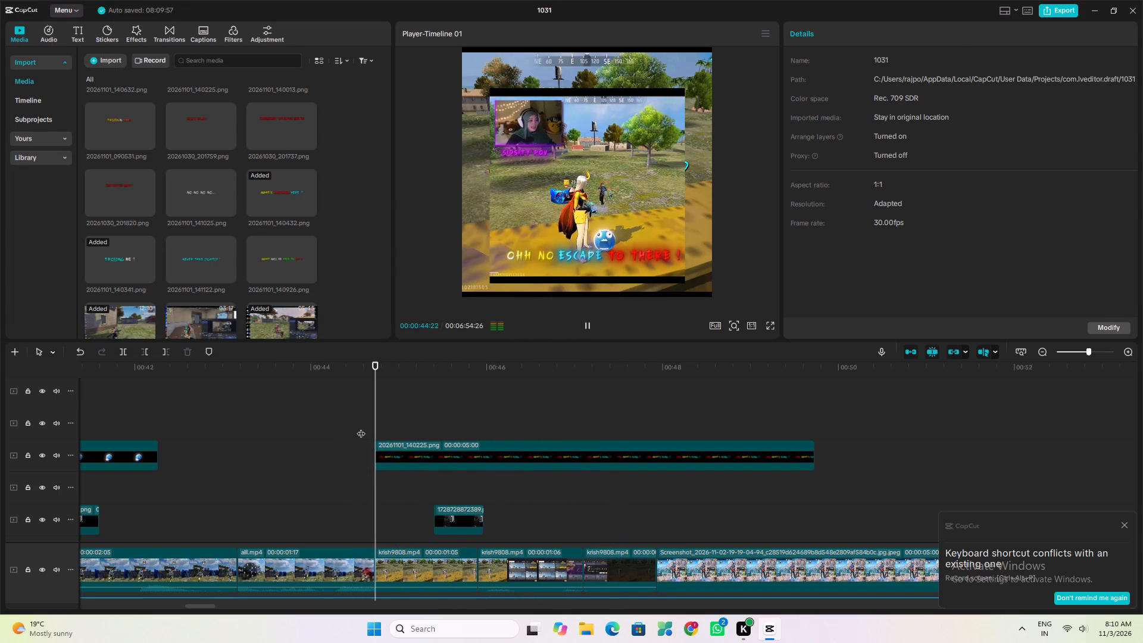
{"action": "key", "text": "space"}
{"action": "left_click", "coordinate": [361, 424]}
{"action": "key", "text": "space"}
{"action": "key", "text": "space"}
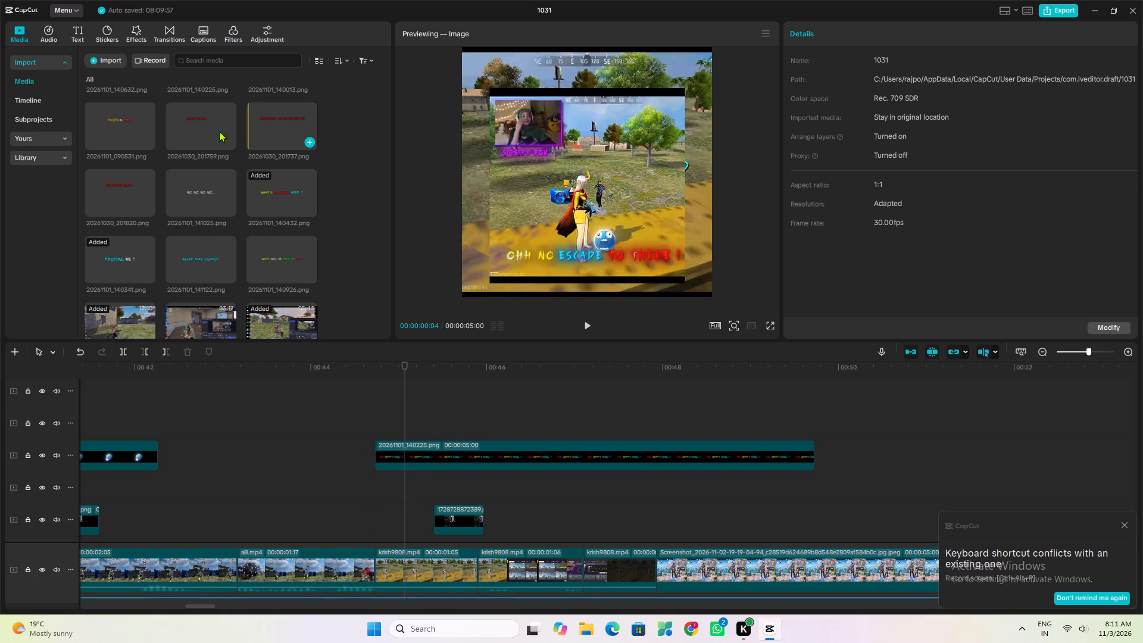
{"action": "scroll", "coordinate": [180, 138], "scroll_direction": "up", "scroll_amount": 3}
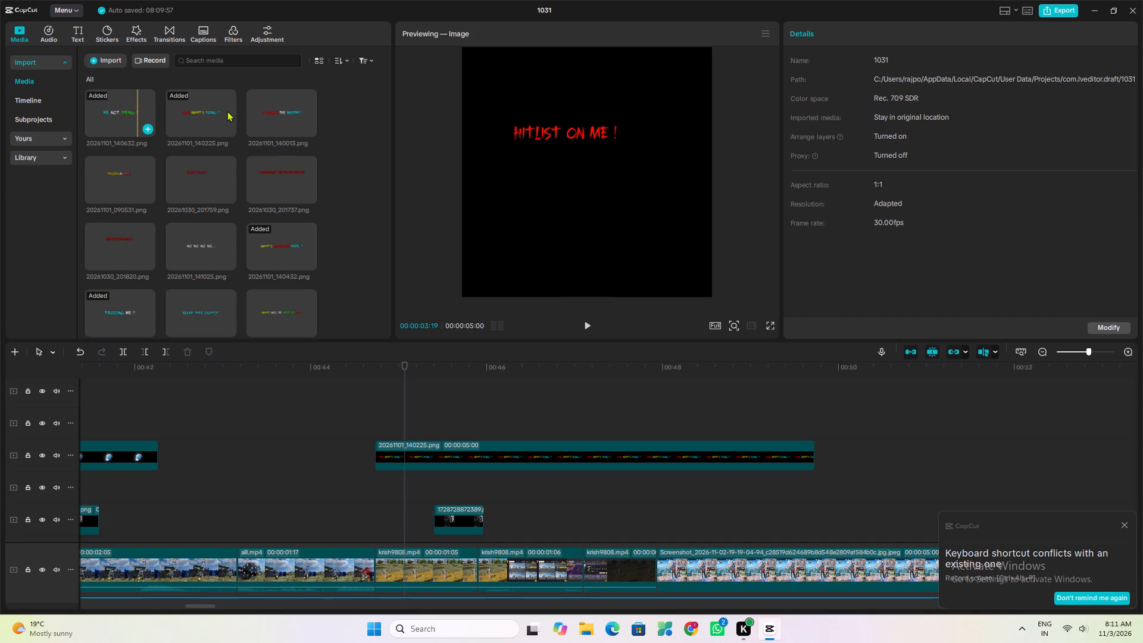
{"action": "left_click", "coordinate": [462, 448]}
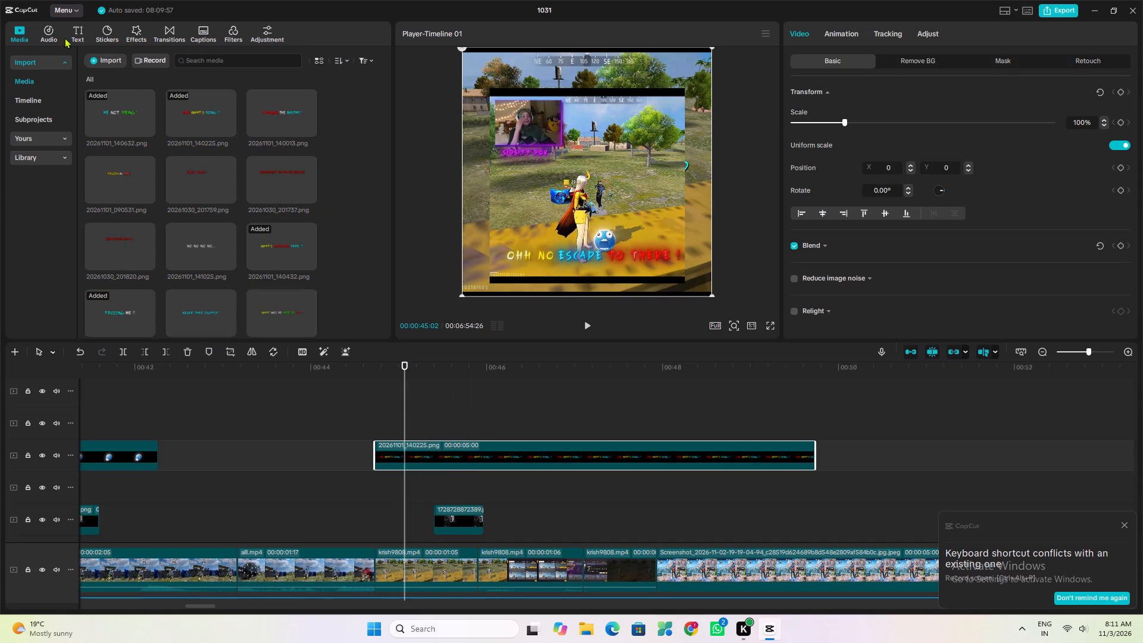
{"action": "left_click", "coordinate": [187, 354]}
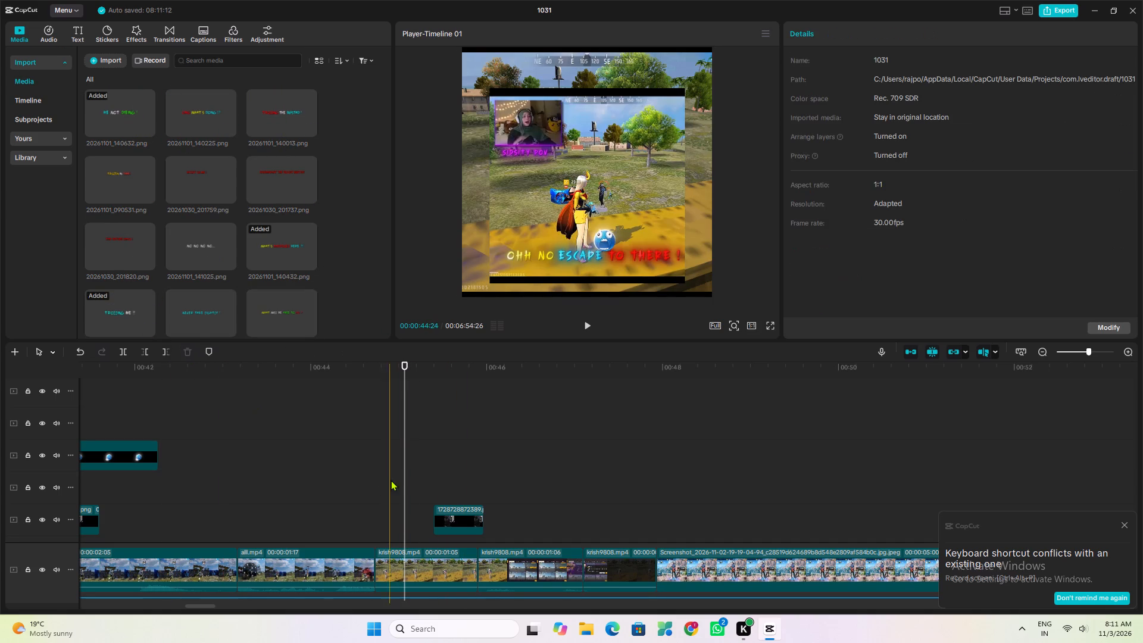
Play through the krish9808.mp4 clips into the screenshot clip and check the reference video's caption at the screenshot clip's start.
{"action": "scroll", "coordinate": [395, 480], "scroll_direction": "up", "scroll_amount": 6}
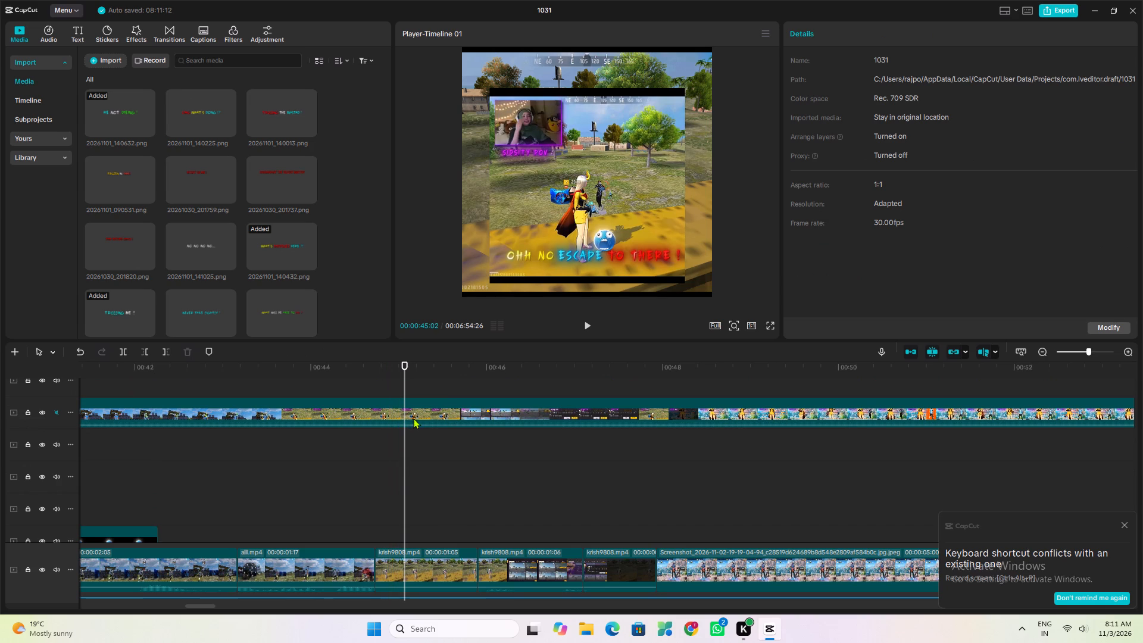
{"action": "key", "text": "space"}
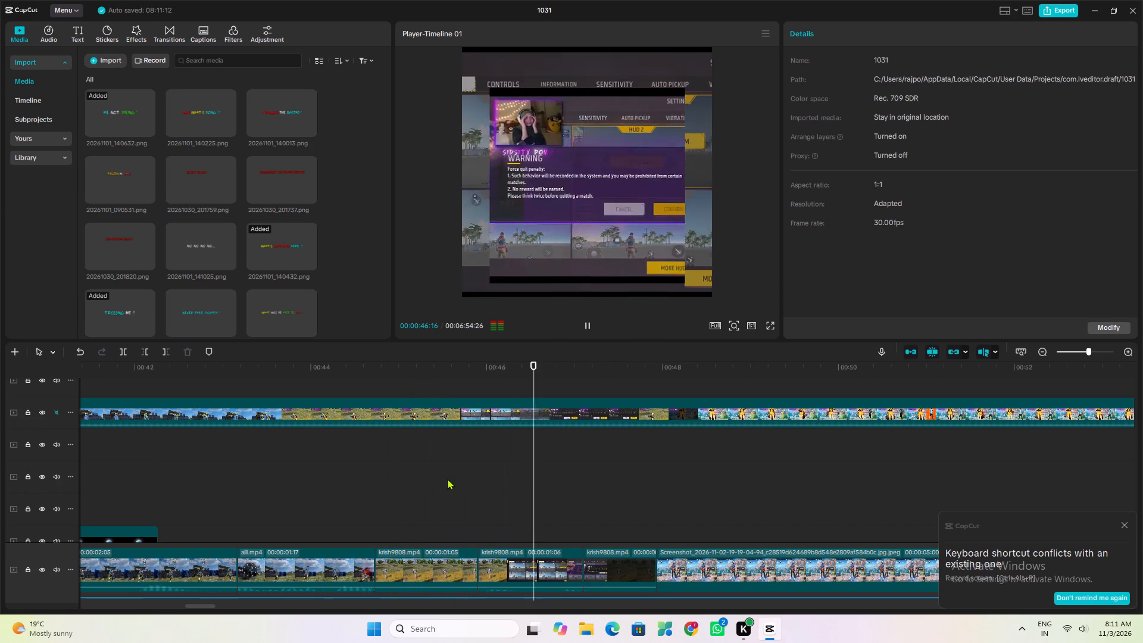
{"action": "key", "text": "space"}
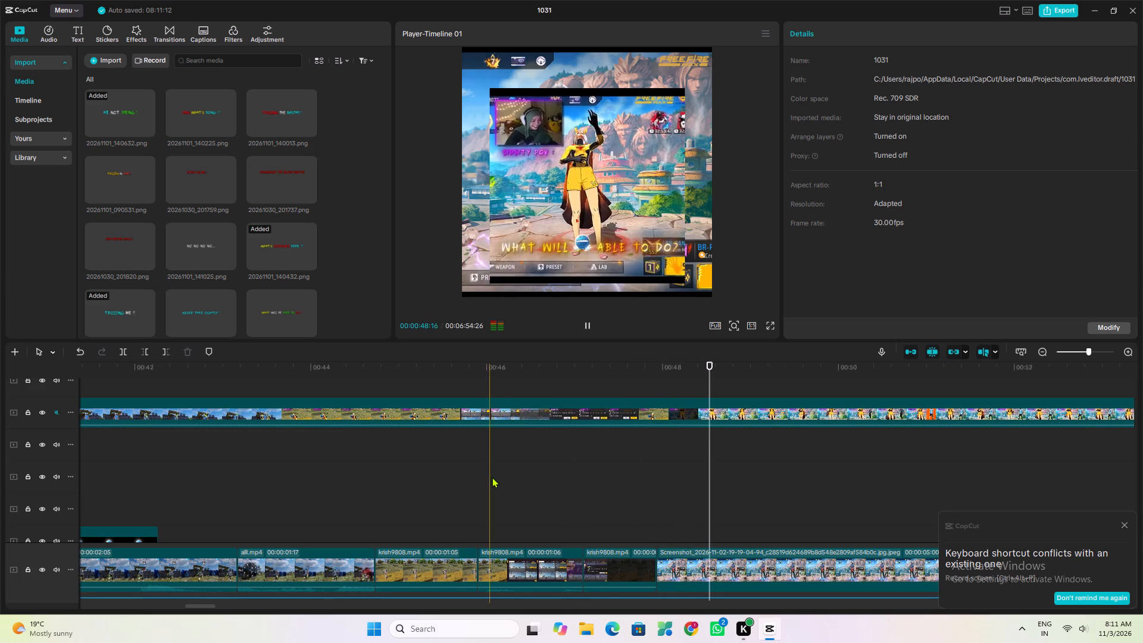
{"action": "left_click", "coordinate": [658, 482]}
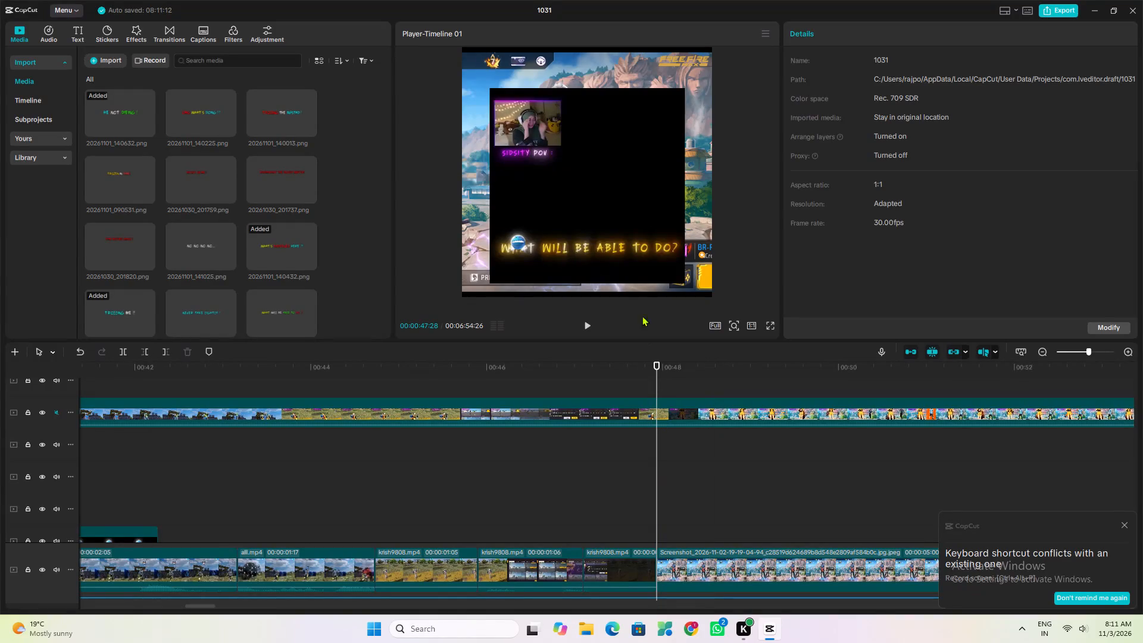
Scale the inset reference video to 37% and move it to the frame's upper-left corner at X -1212, Y 1212.
{"action": "left_click", "coordinate": [622, 246]}
{"action": "left_click_drag", "start_coordinate": [684, 280], "coordinate": [684, 276]}
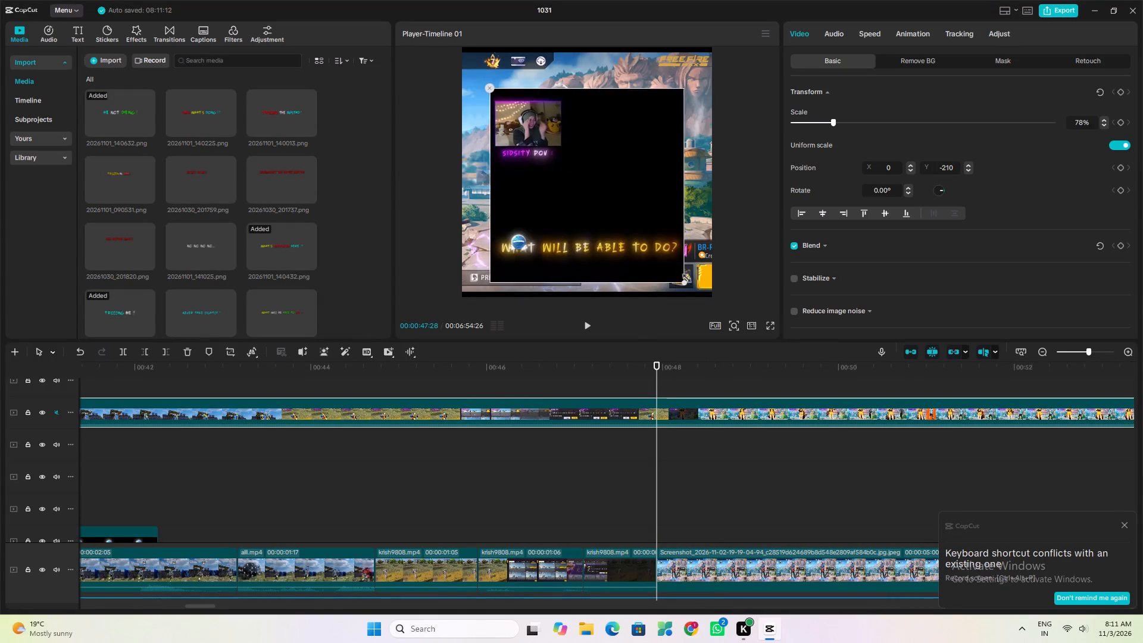
{"action": "left_click_drag", "start_coordinate": [684, 276], "coordinate": [594, 250]}
{"action": "left_click_drag", "start_coordinate": [583, 180], "coordinate": [502, 91]}
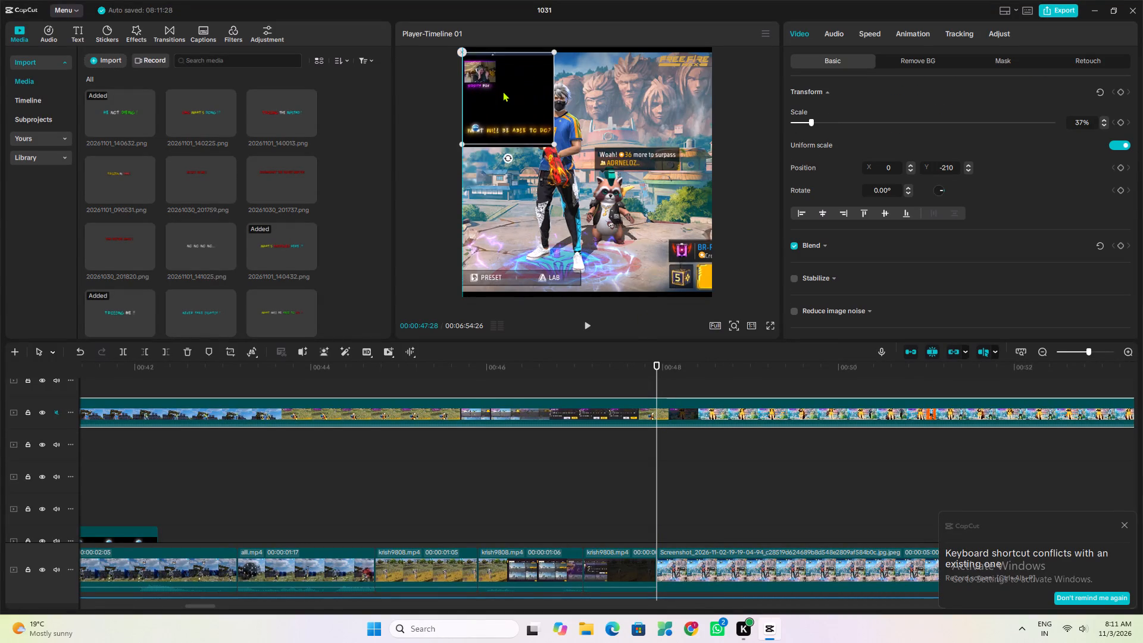
{"action": "left_click_drag", "start_coordinate": [502, 91], "coordinate": [503, 86]}
{"action": "scroll", "coordinate": [687, 544], "scroll_direction": "down", "scroll_amount": 3}
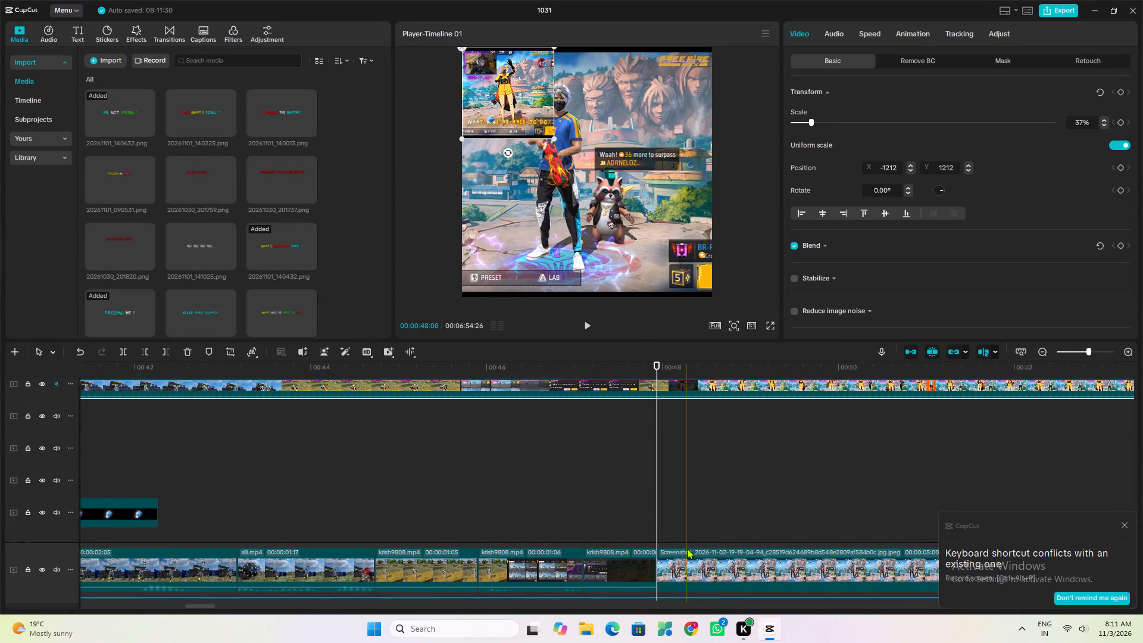
Switch to WhatsApp.
{"action": "left_click", "coordinate": [711, 637]}
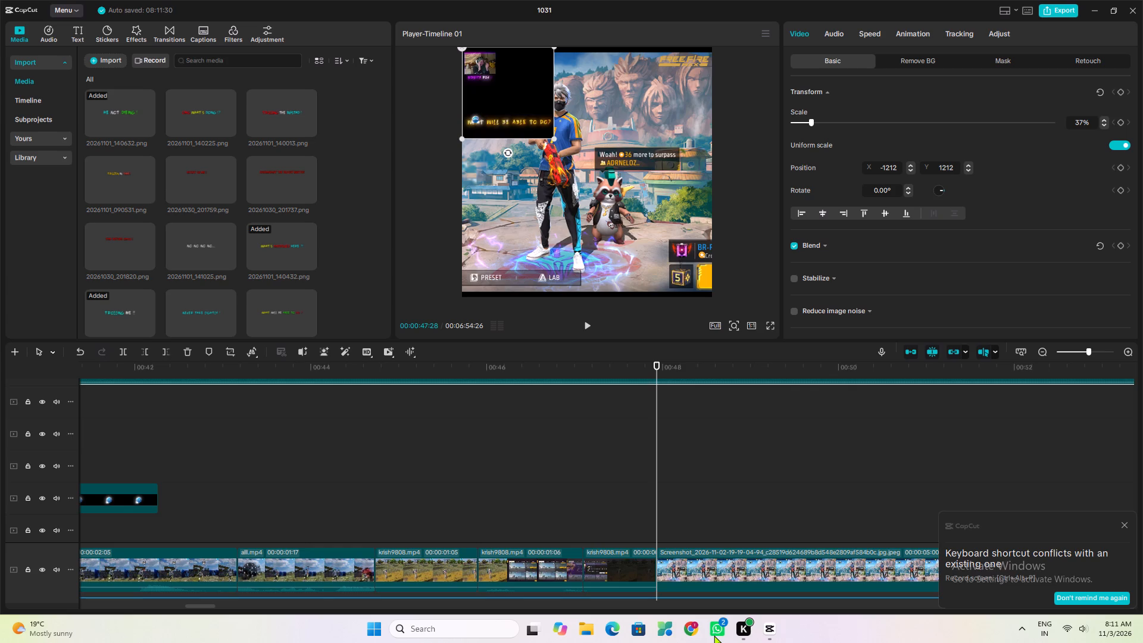
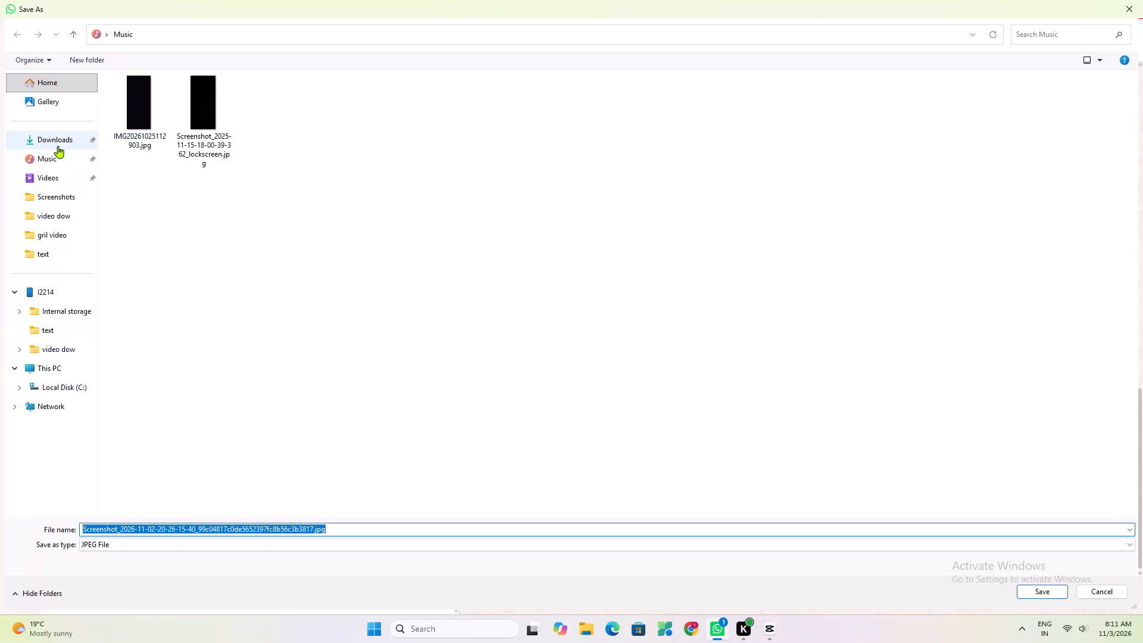
Choose the text folder under I2214 as the save location for the WhatsApp screenshot JPEG.
{"action": "left_click", "coordinate": [79, 335]}
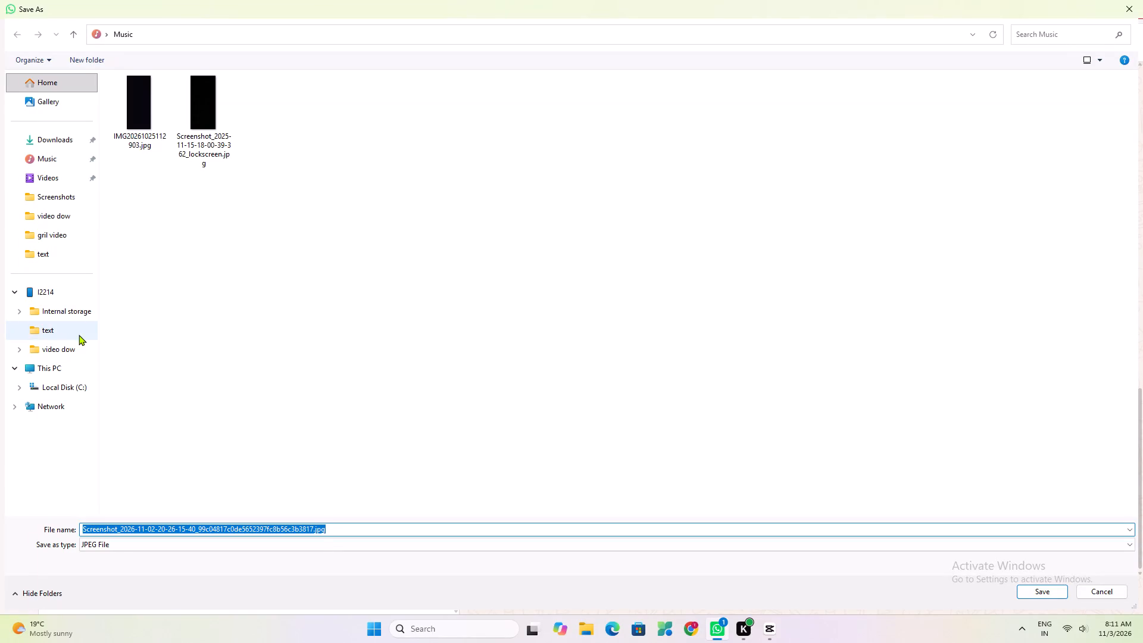